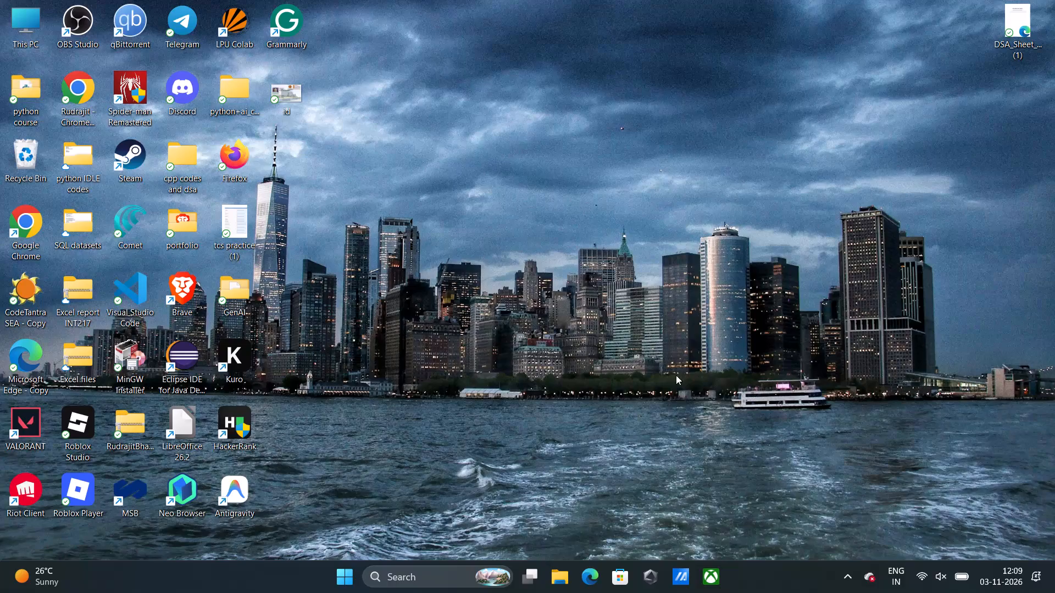
Find and launch Microsoft Office Project 2007.
text(off)
click(359, 186)
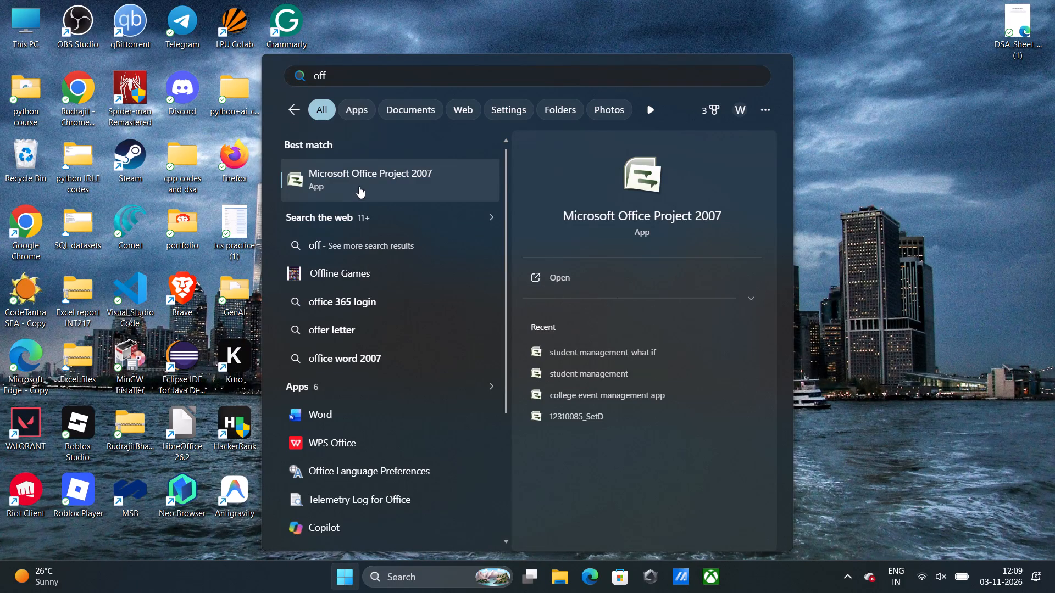
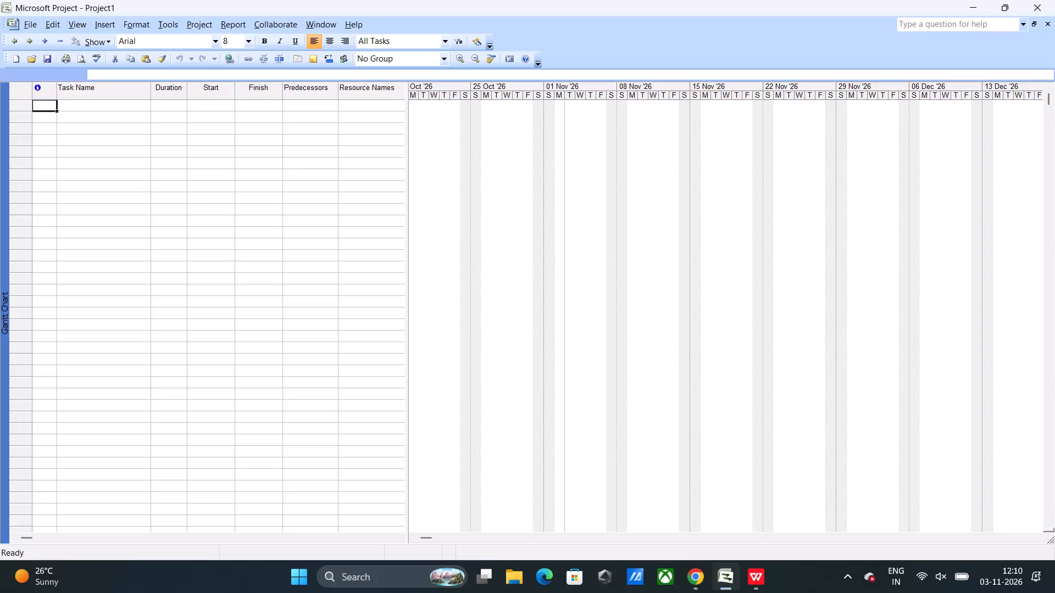
Enter "Project initiation" as the first task name in the task table.
click(74, 105)
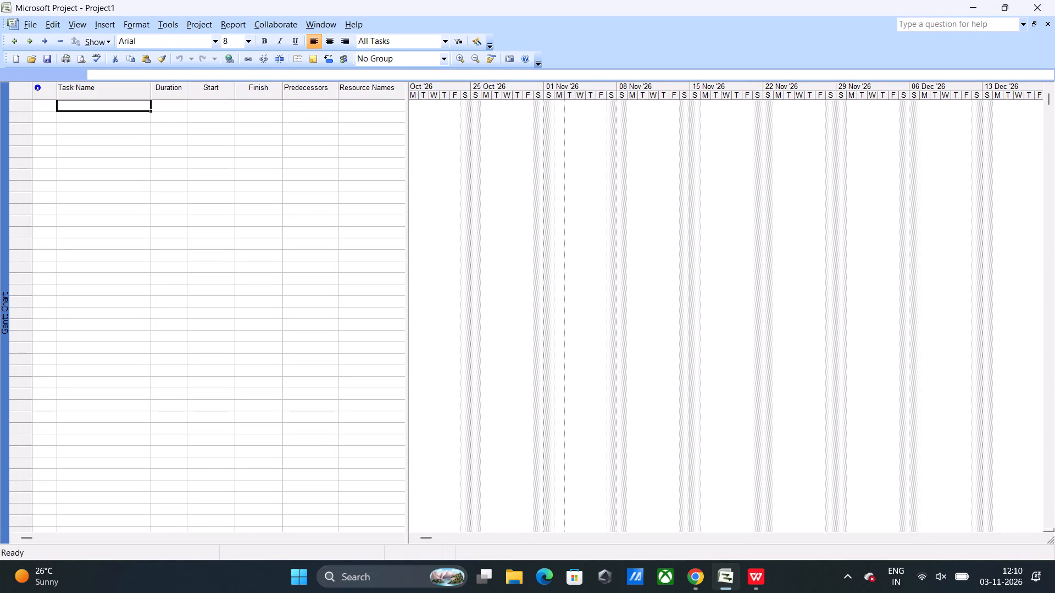
text(Pr)
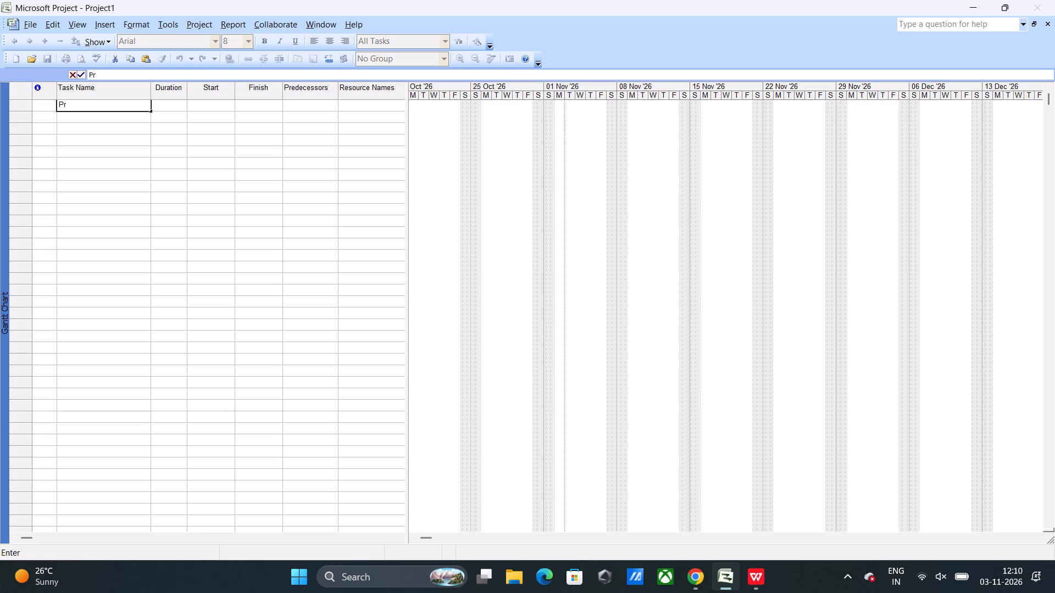
text(ject)
key(space)
key(BackSpace)
key(BackSpace)
key(BackSpace)
key(BackSpace)
key(BackSpace)
text(oject)
key(space)
text(initiation)
key(Return)
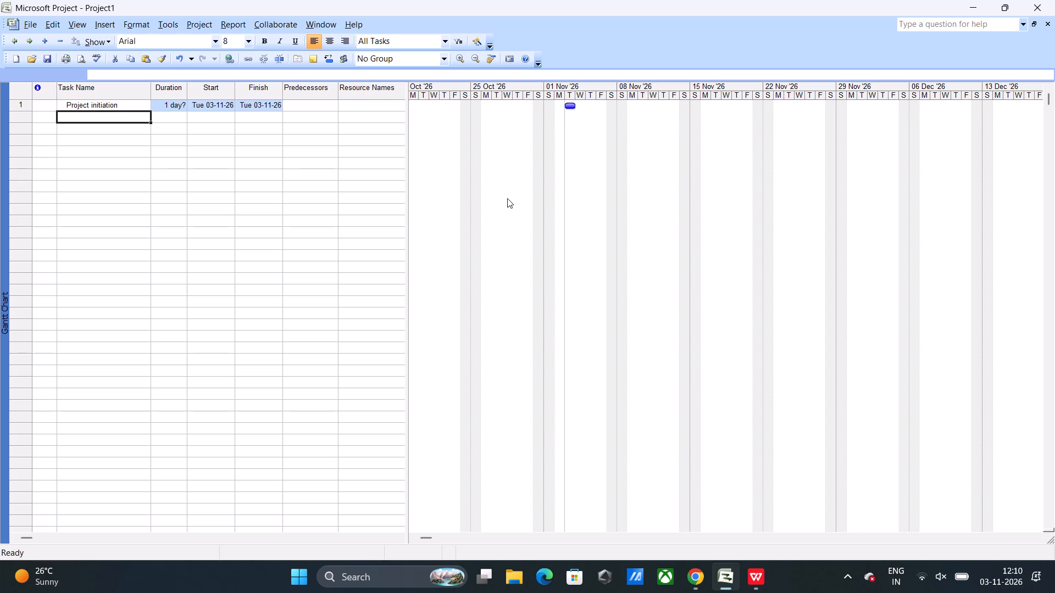
Add a second task named "Requirement gathering" below Project initiation.
text(Re)
text(quire)
text(ment gathering)
key(Return)
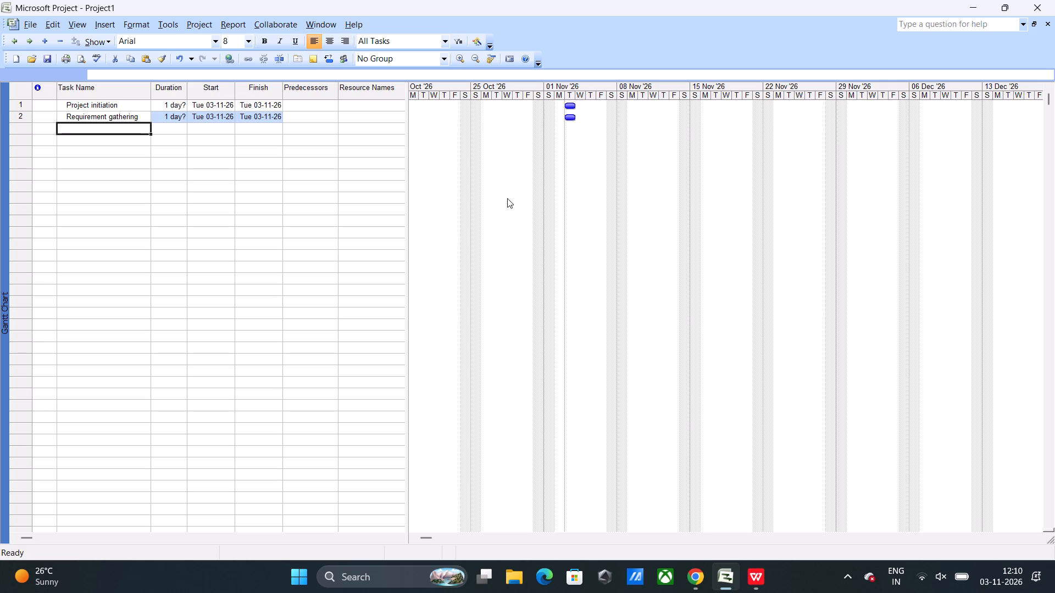
Add a third task named "Architecture Design" below Requirement gathering.
text(Architecture)
key(space)
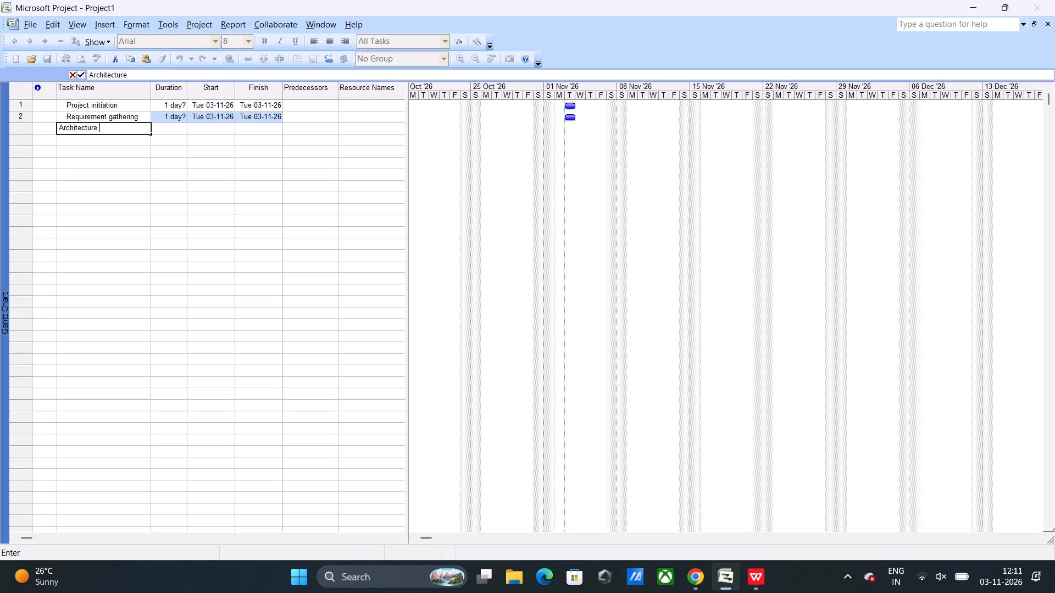
text(Design)
key(Return)
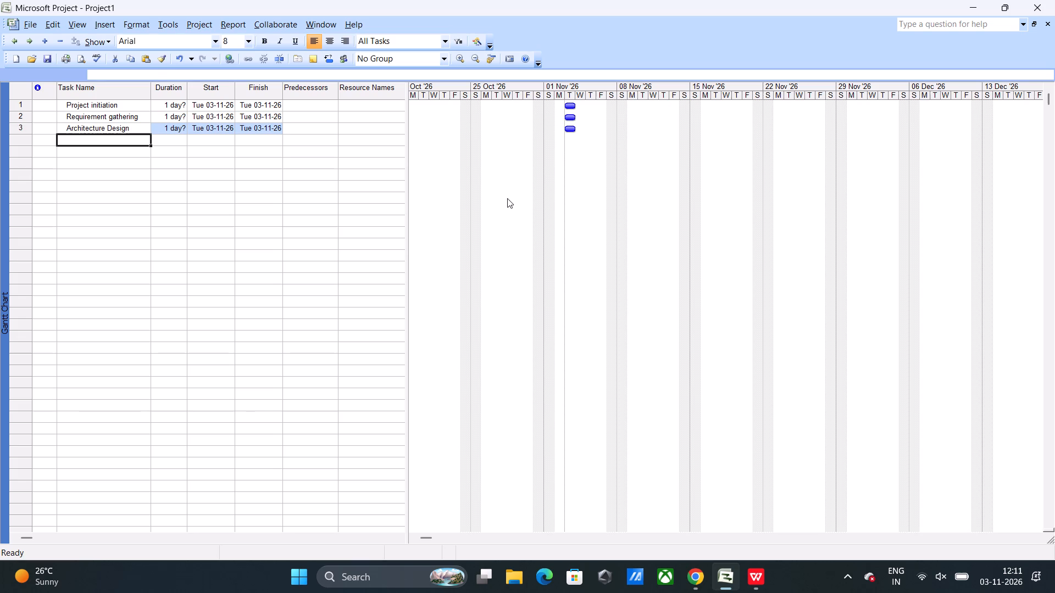
Add a fourth task named "Database Setup" below Architecture Design.
text(Database)
key(space)
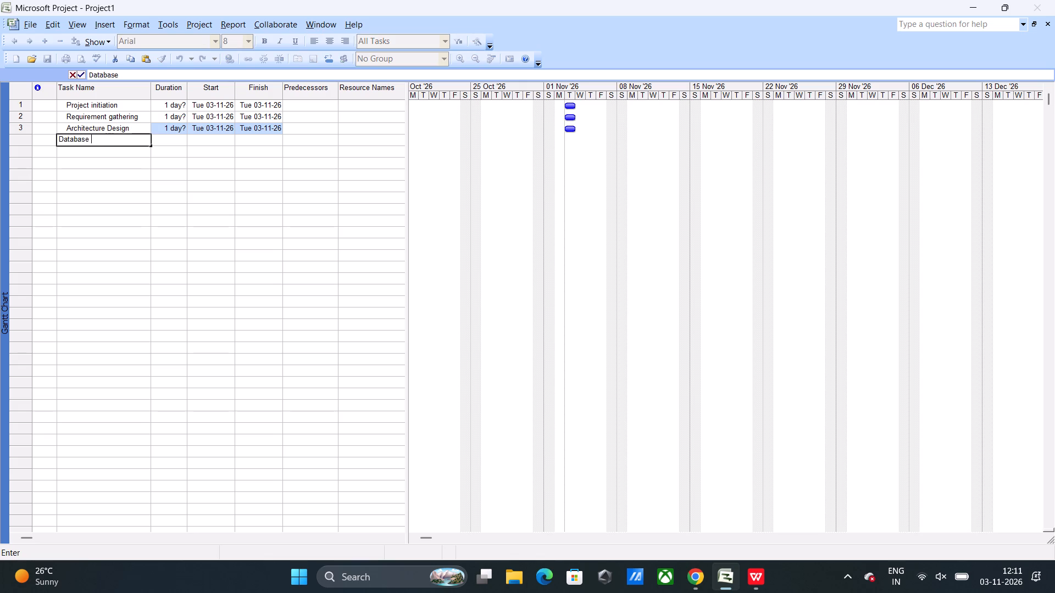
text(Setup)
key(Return)
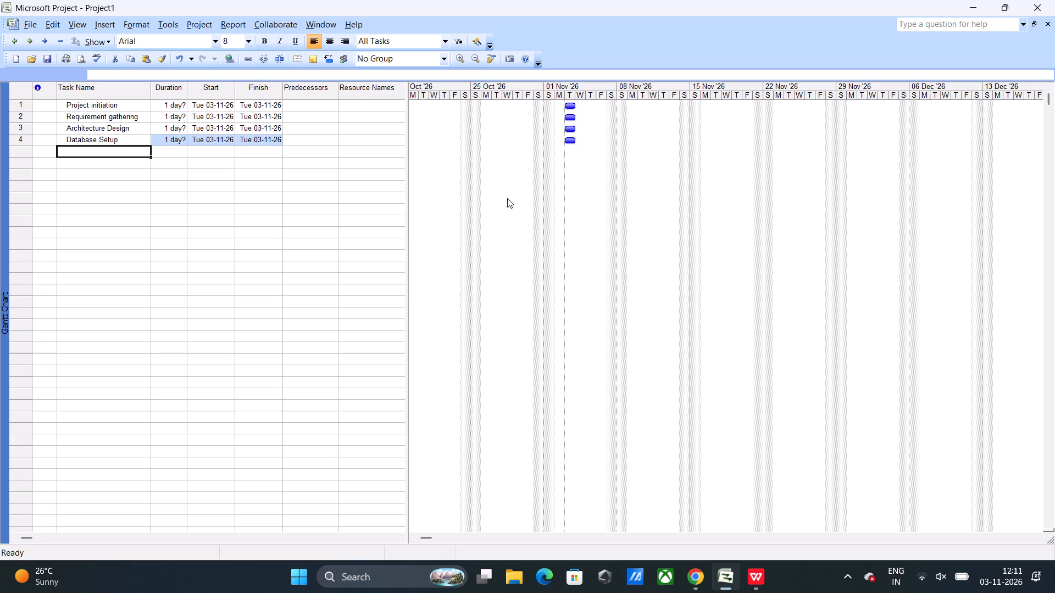
Add a fifth task named "Room Search module" below Database Setup.
text(Room Search modi)
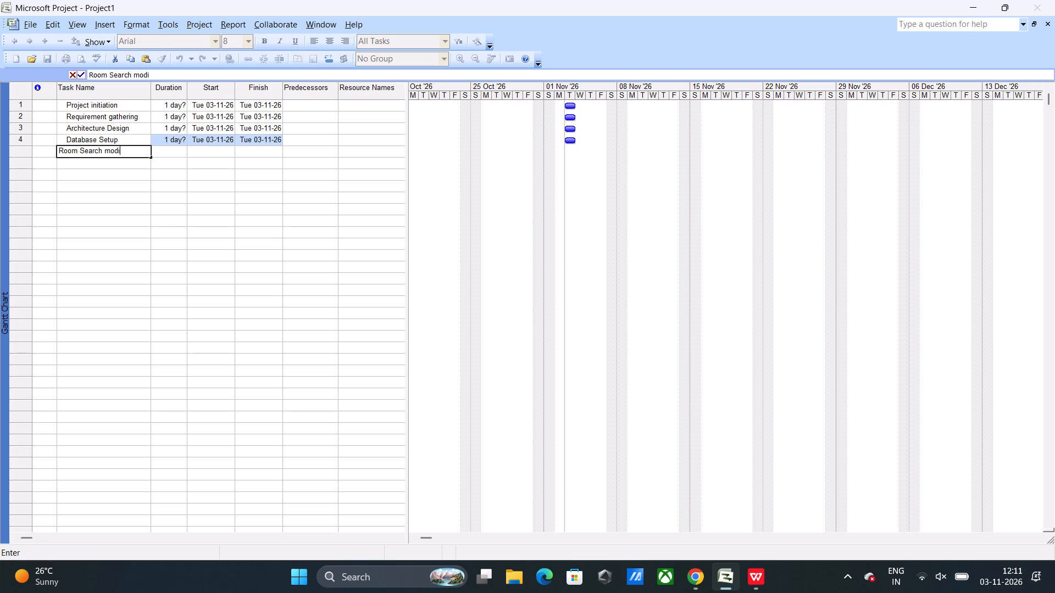
key(BackSpace)
text(ule)
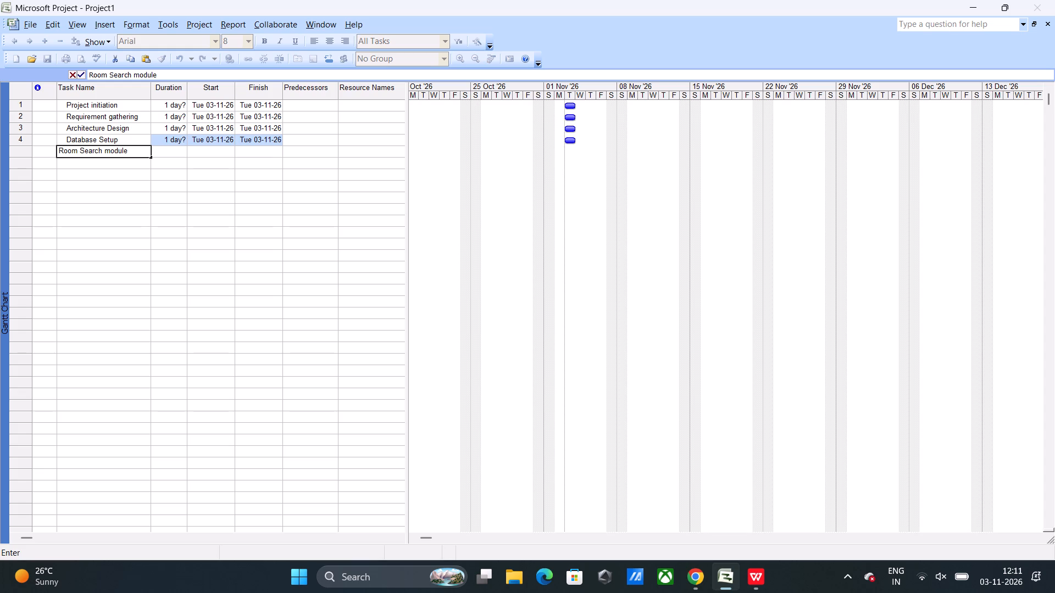
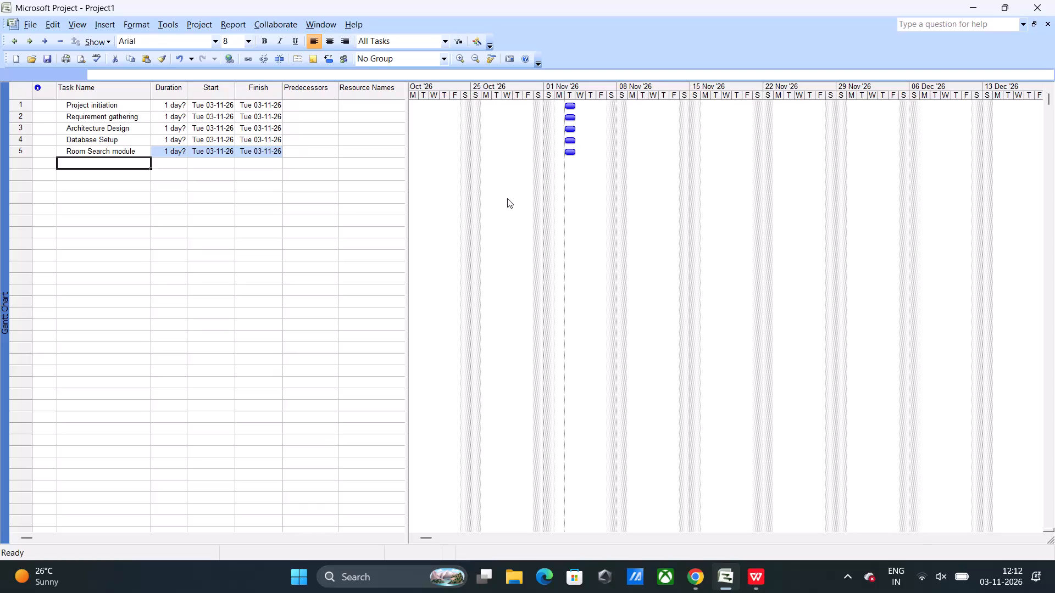
Add a sixth task named "Booking and Cancelation module" below Room Search module.
text(Booking and Cancelation)
key(space)
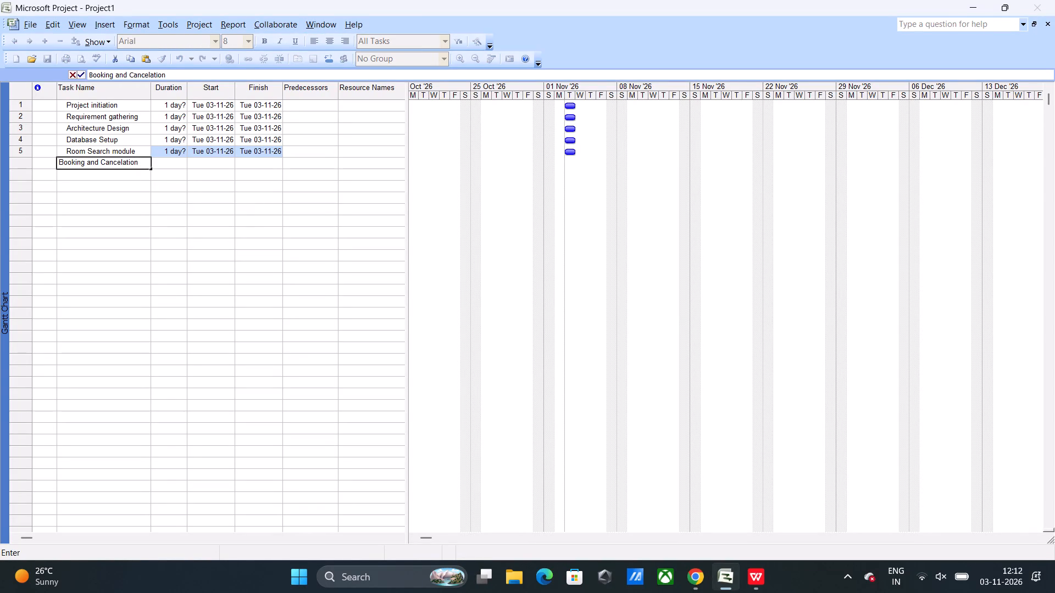
text(module)
key(Return)
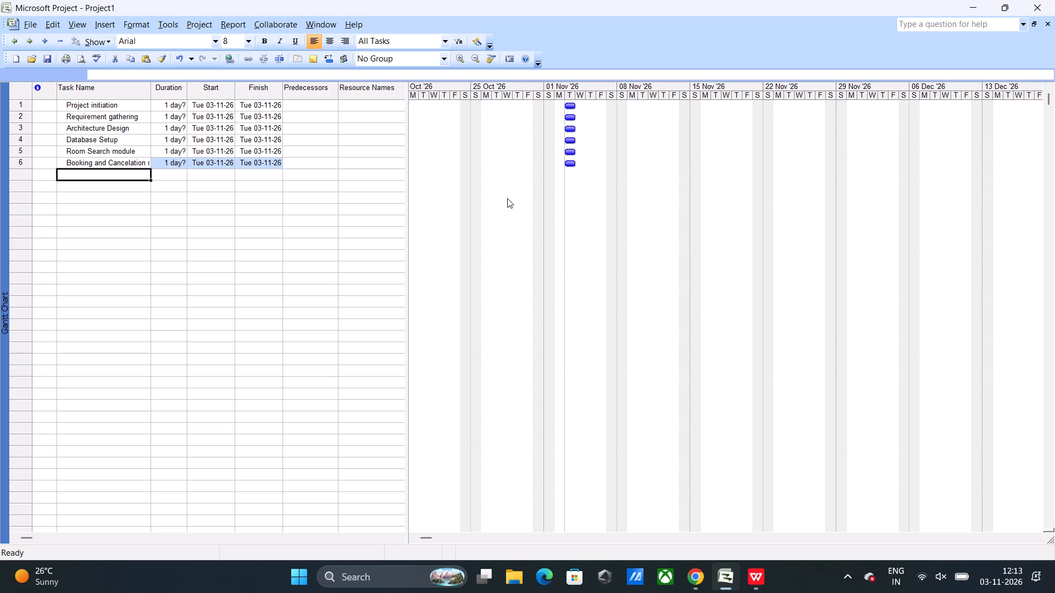
Add a seventh task named "Customer Review module" below Booking and Cancelation module.
text(Customer)
key(space)
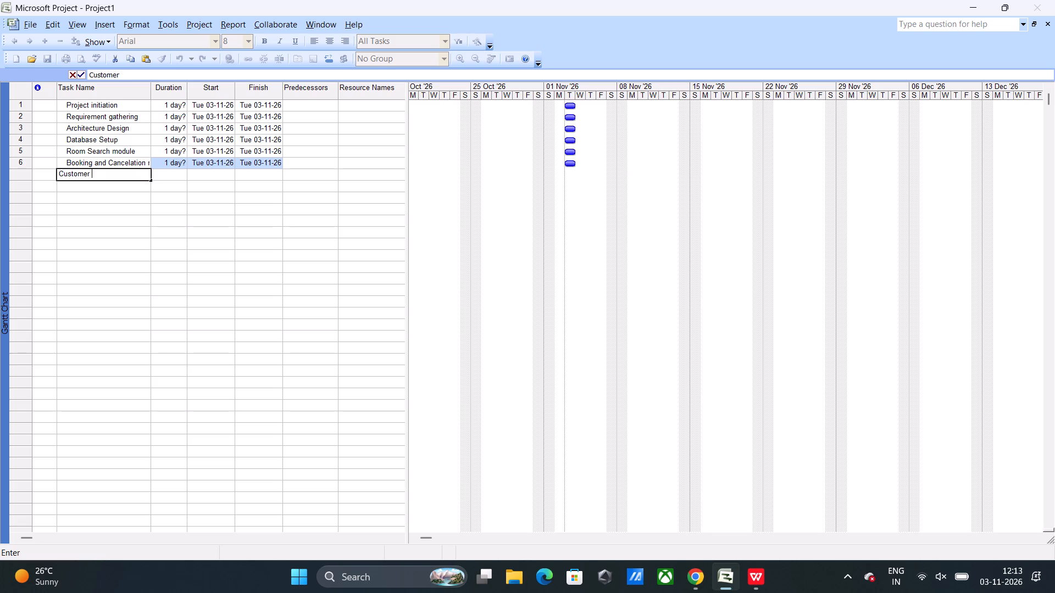
text(Review module)
key(Return)
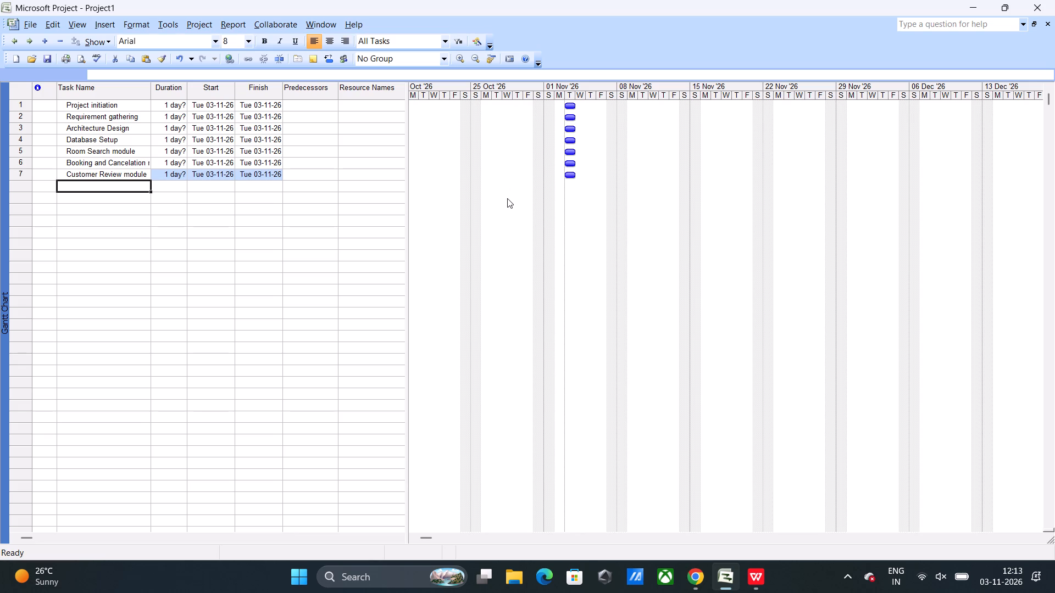
Add an eighth task named "Billing Module" below Customer Review module.
text(Billing Mopd)
key(BackSpace)
key(BackSpace)
text(dule)
key(Return)
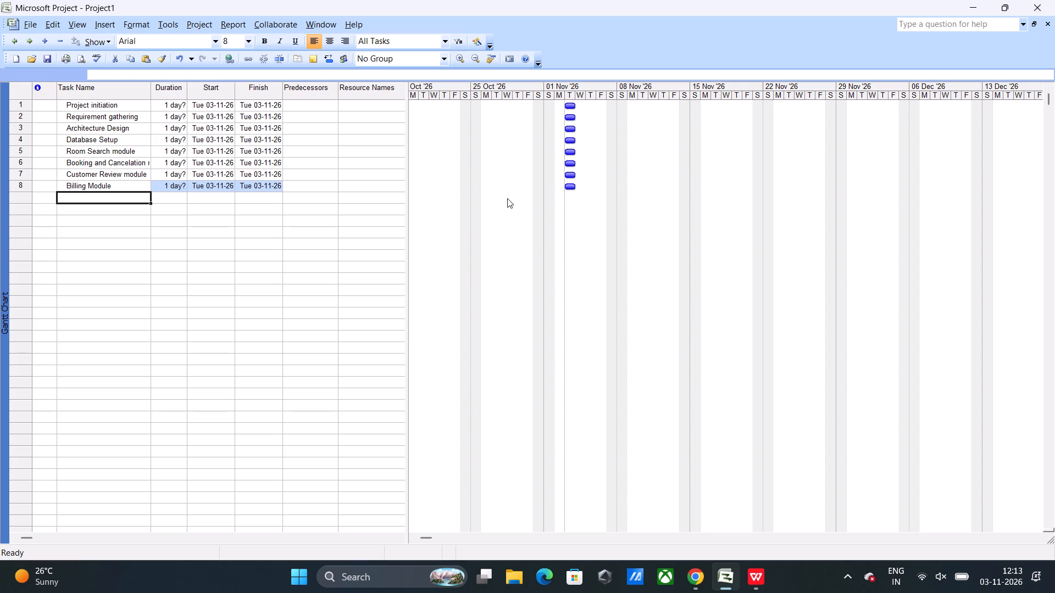
Add the tasks "Mobile app version" and "Integration testing" below Billing Module.
text(Mobile app version)
key(Return)
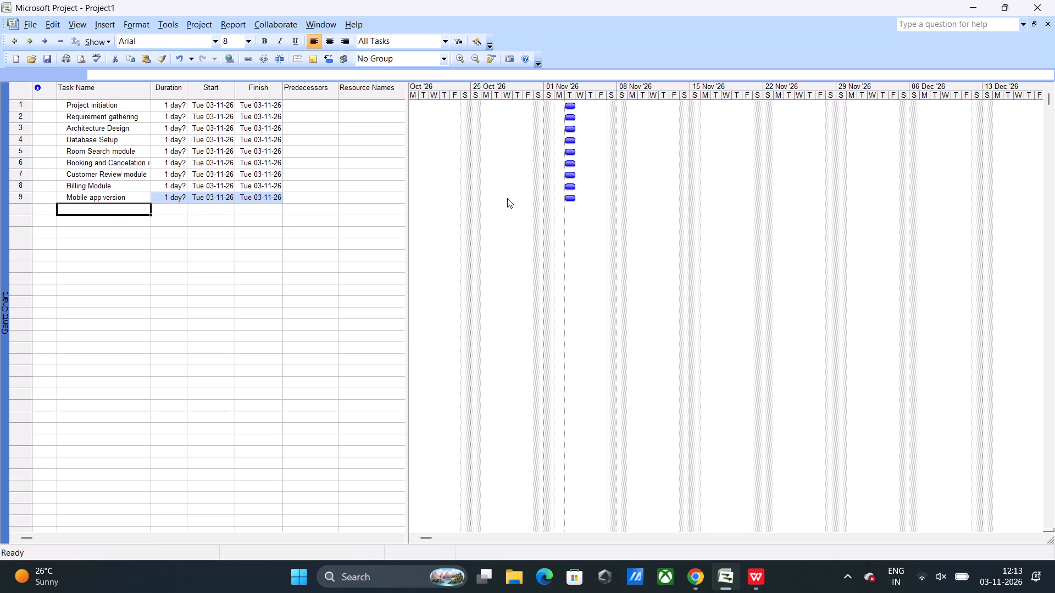
text(Integrai)
key(BackSpace)
text(tion testing)
key(Return)
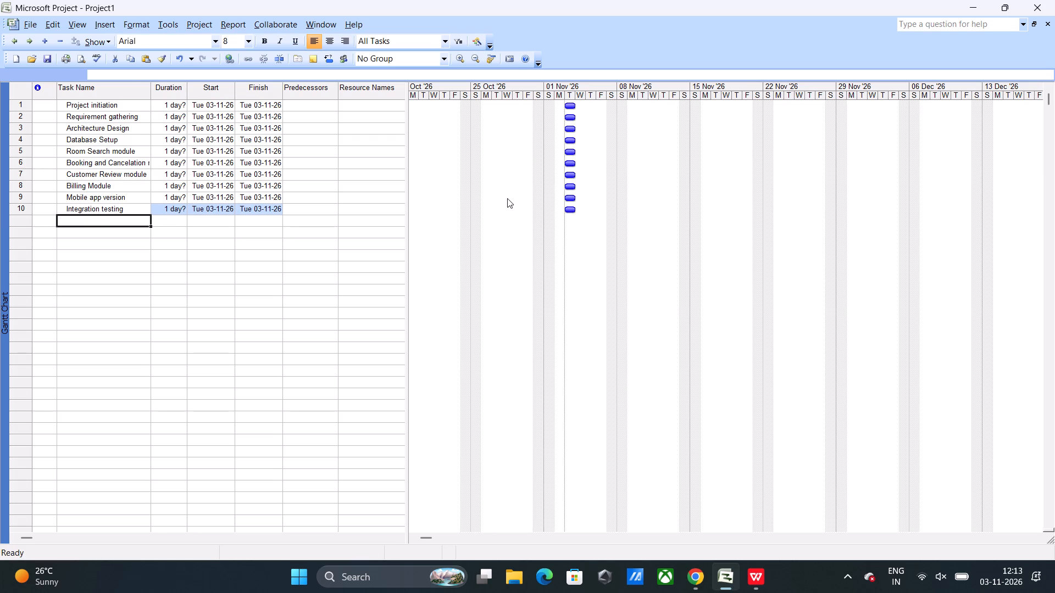
Add the tasks "Security Audit" and "Launch" below Integration testing.
text(Security Audit)
key(Return)
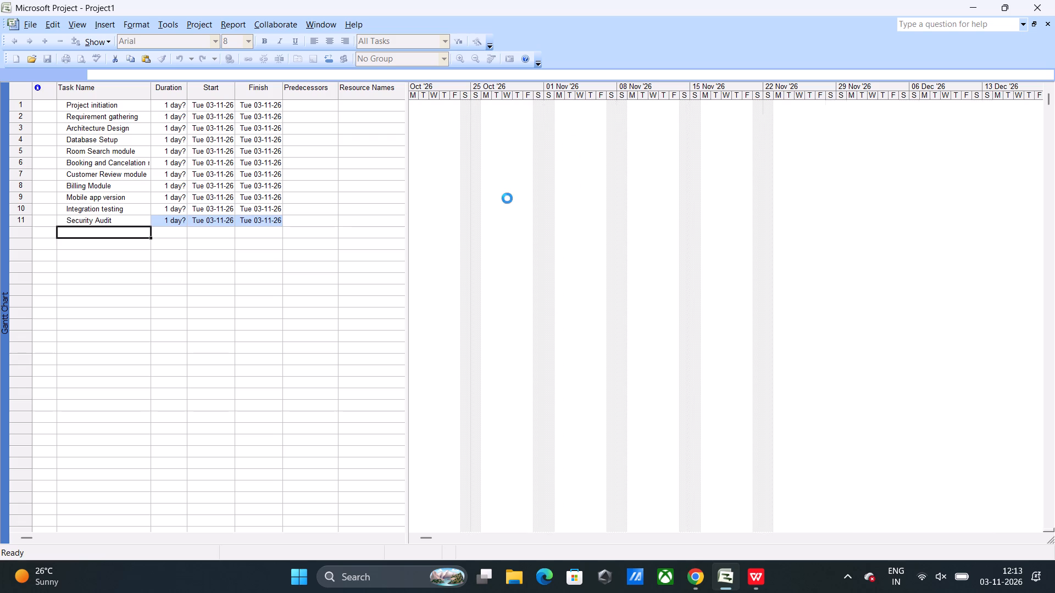
text(Launch)
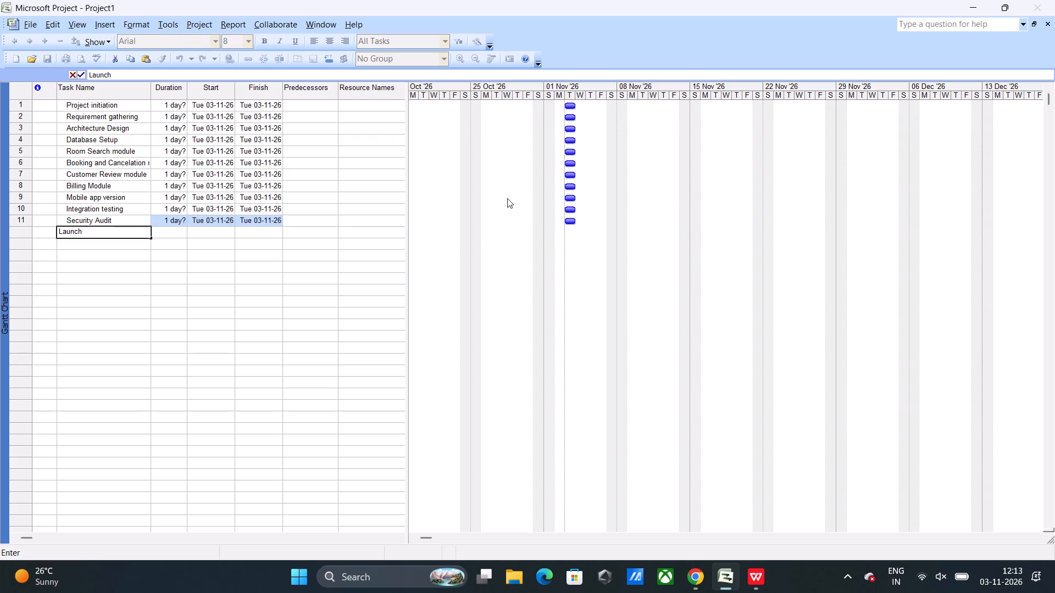
Set the durations of Project initiation, Requirement gathering, Architecture Design and Database Setup to 2, 6, 4 and 3 days respectively.
click(171, 109)
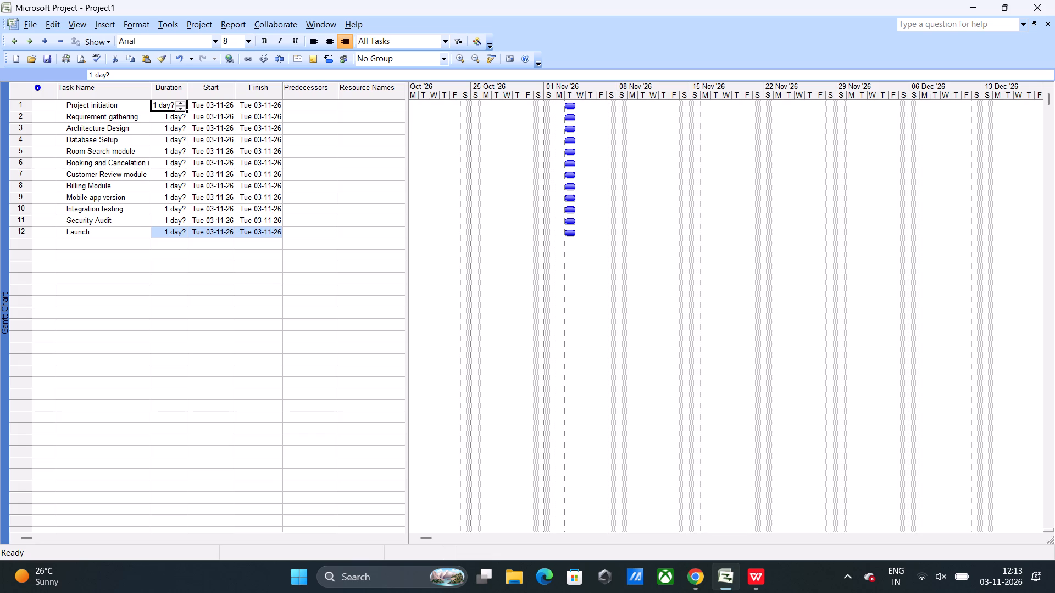
key(2)
key(Return)
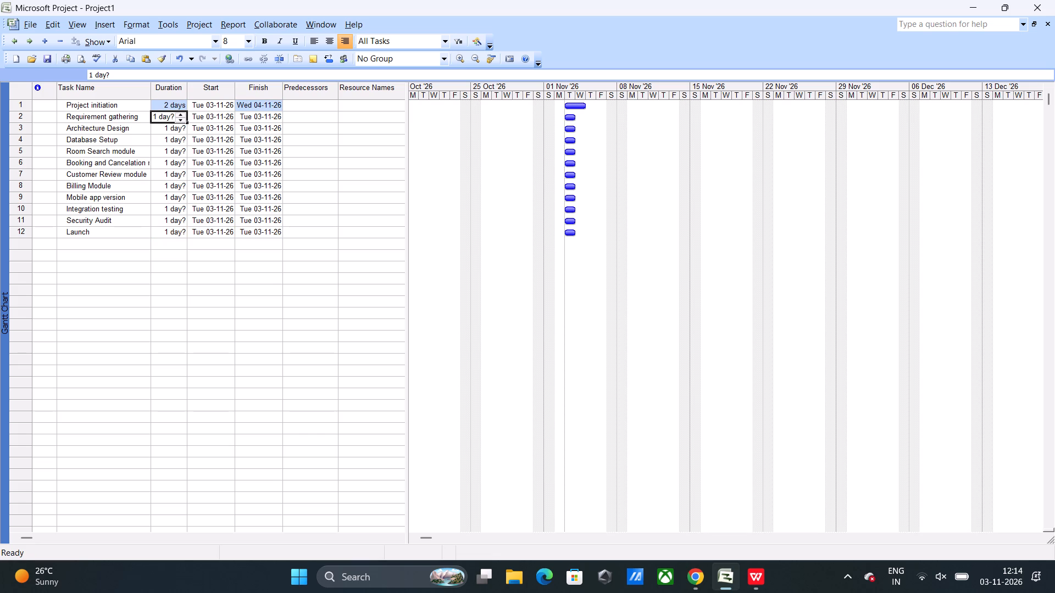
key(6)
key(Return)
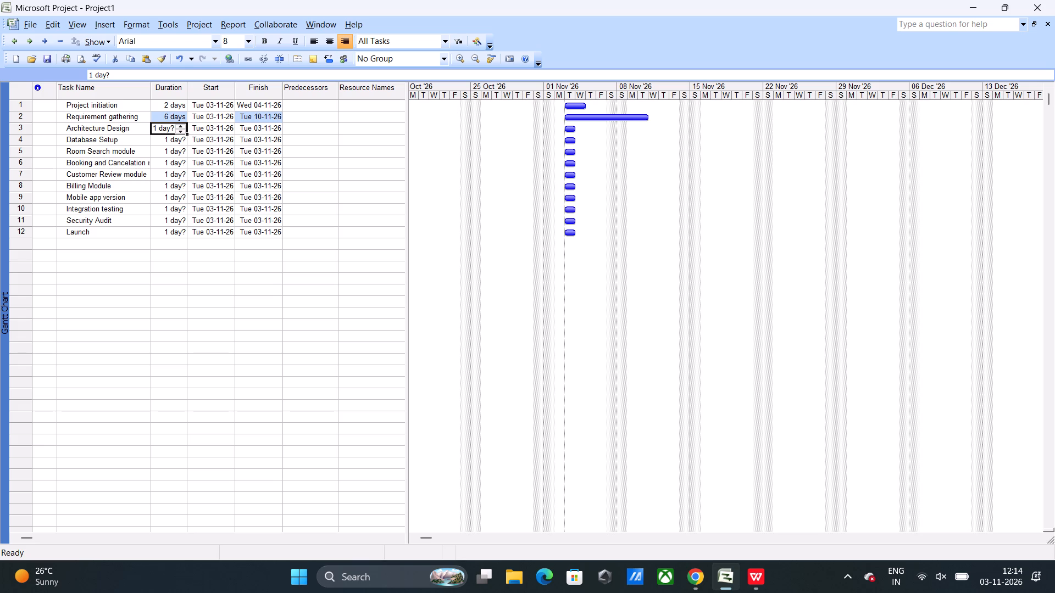
key(4)
key(Return)
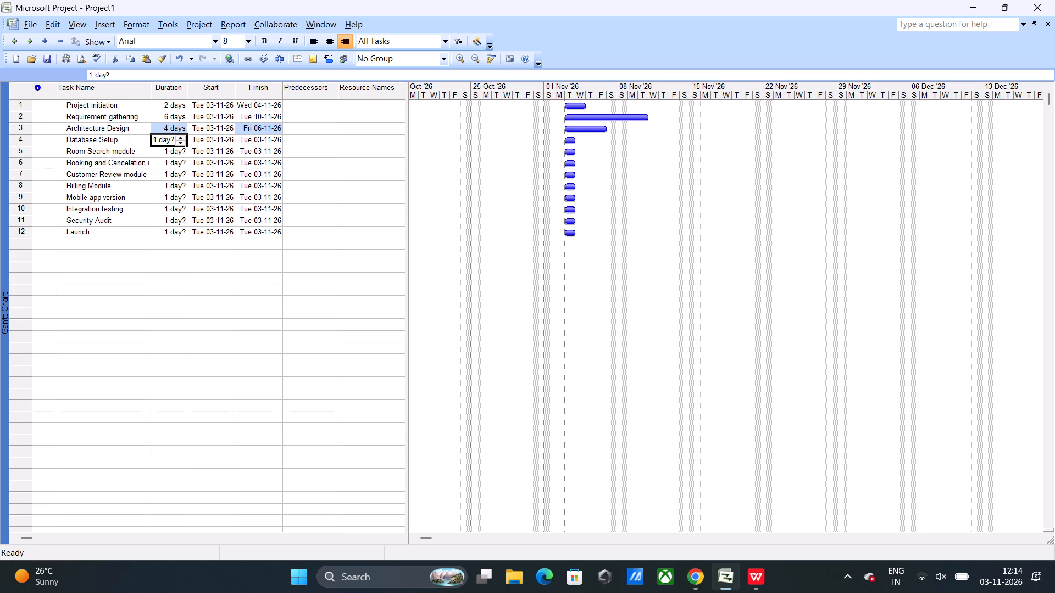
key(3)
key(Return)
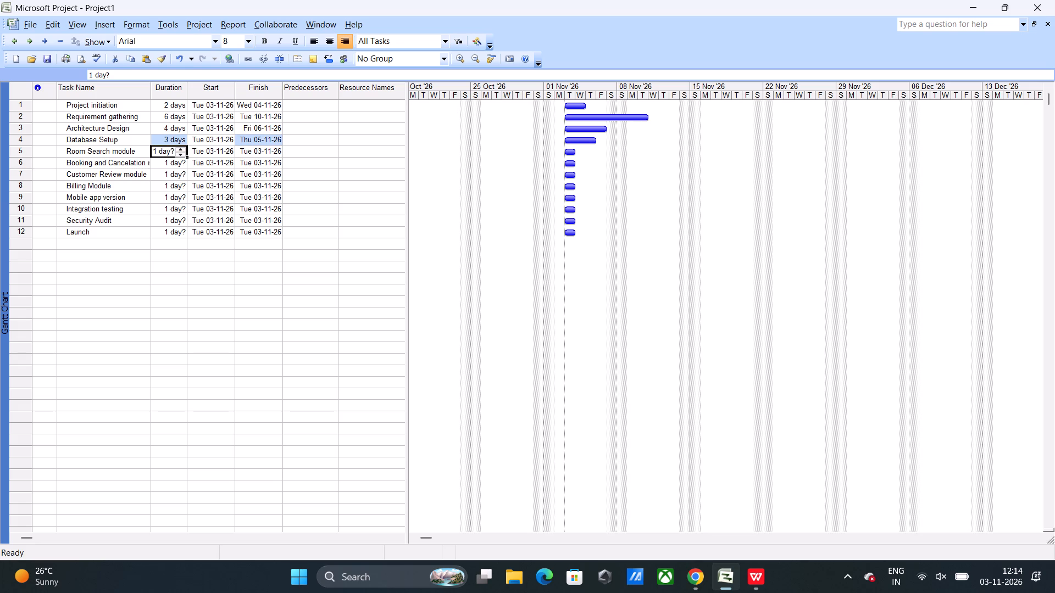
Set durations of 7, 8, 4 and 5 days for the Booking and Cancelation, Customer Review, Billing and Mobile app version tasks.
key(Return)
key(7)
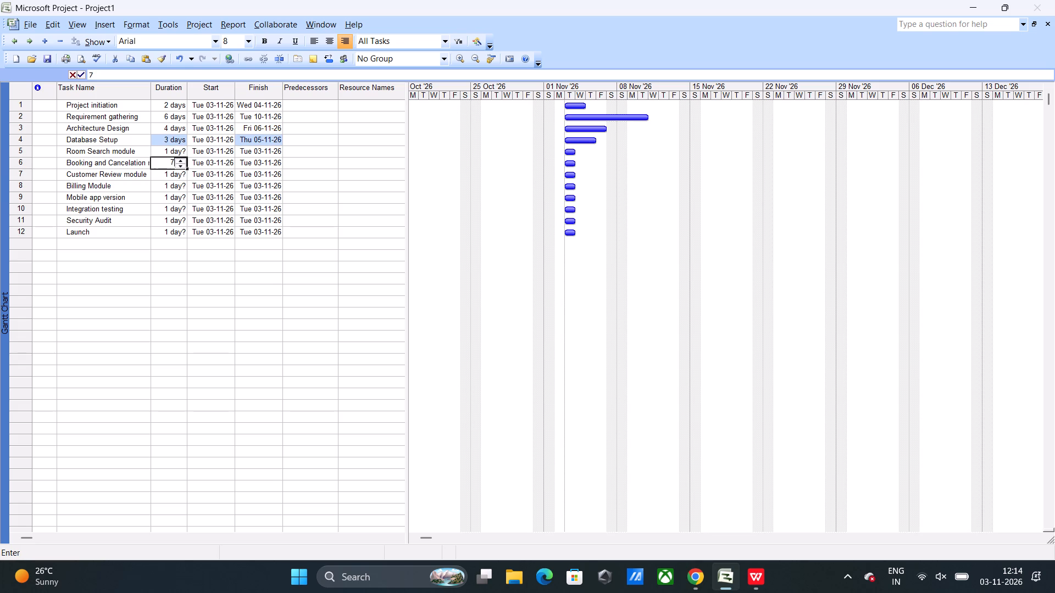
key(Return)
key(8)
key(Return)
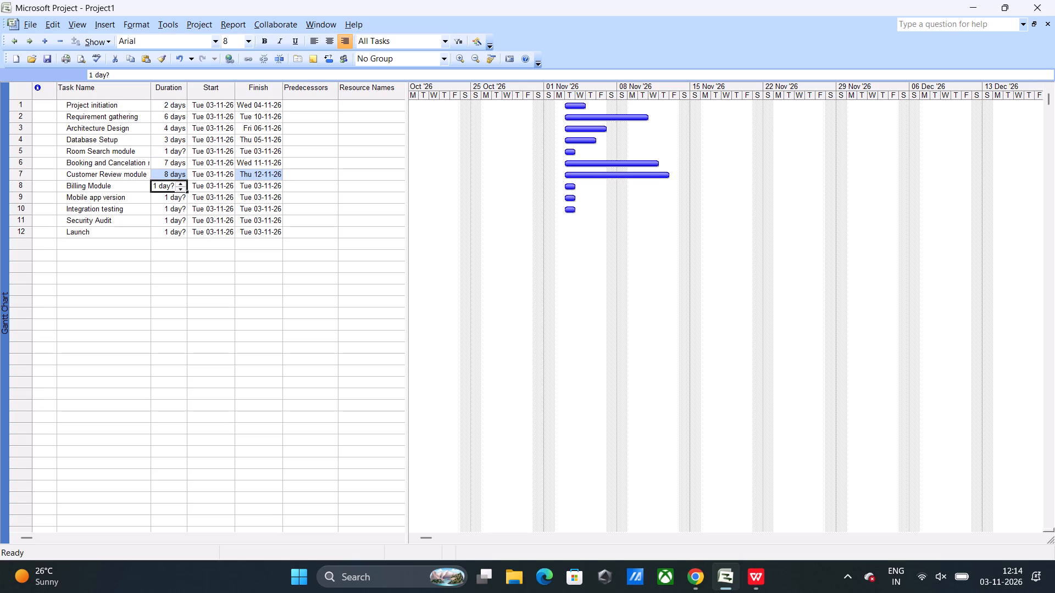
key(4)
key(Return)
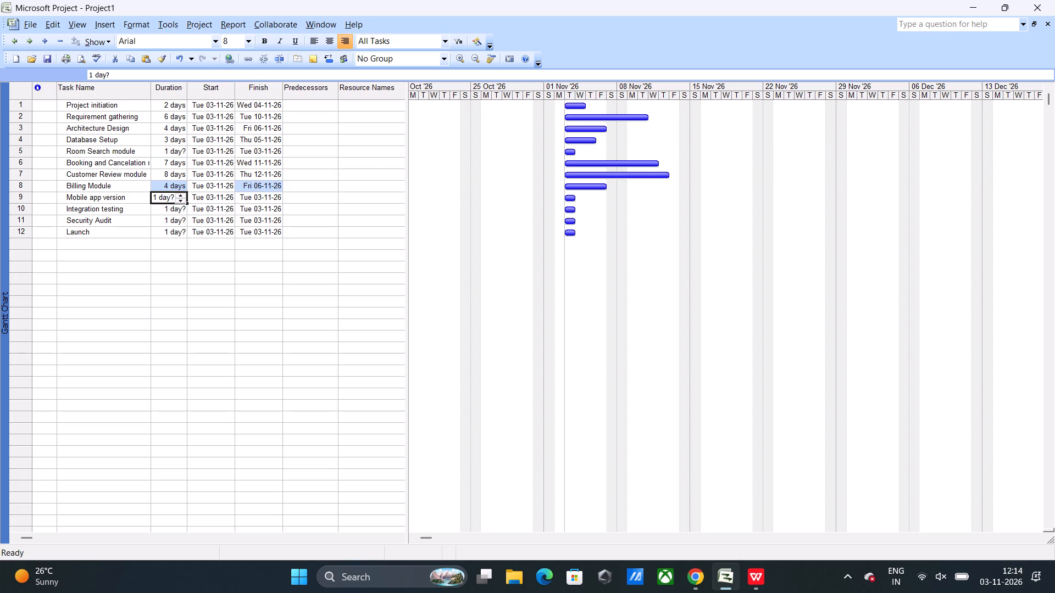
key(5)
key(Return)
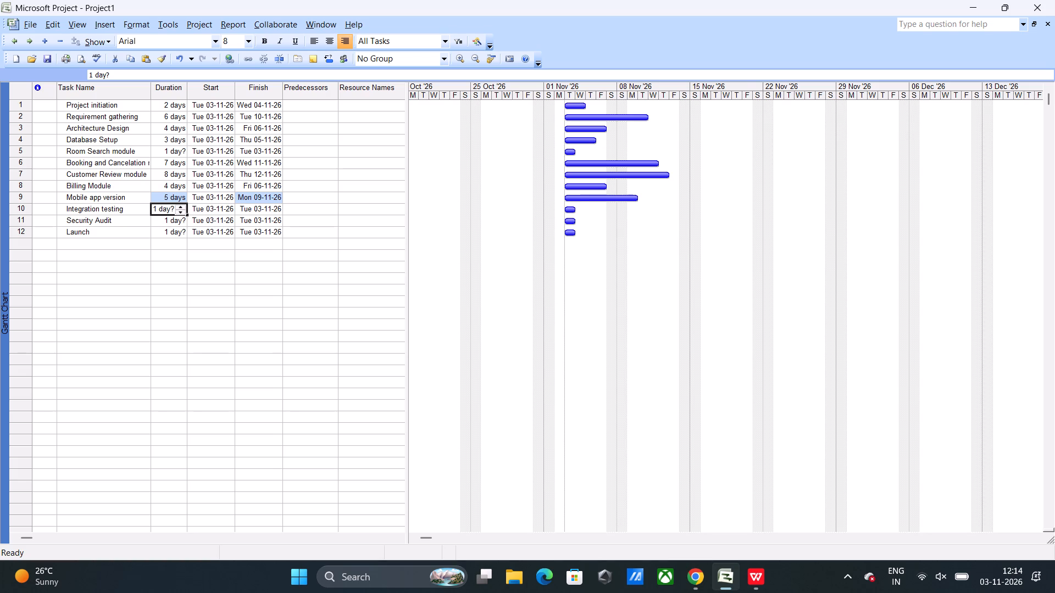
Set the duration of Room Search module to 7 days and of Booking and Cancelation module to 8 days.
click(171, 154)
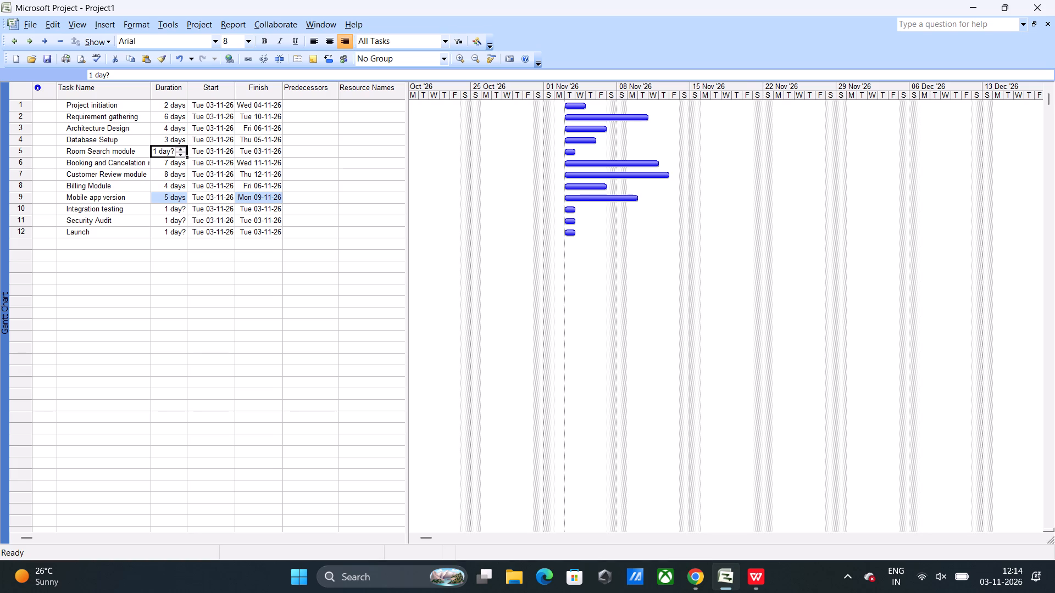
key(7)
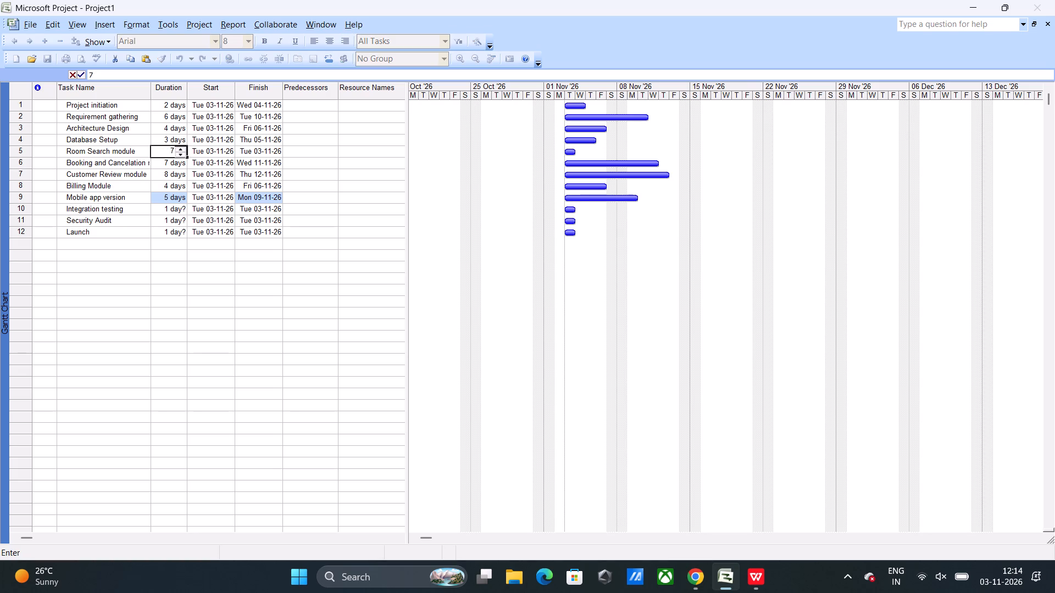
click(168, 165)
key(BackSpace)
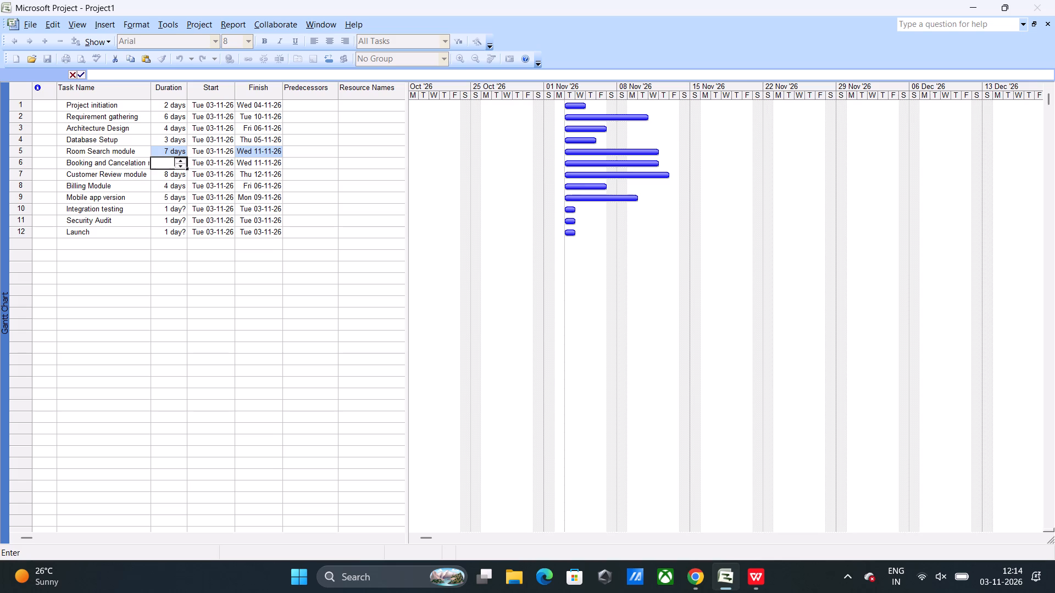
key(8)
key(Return)
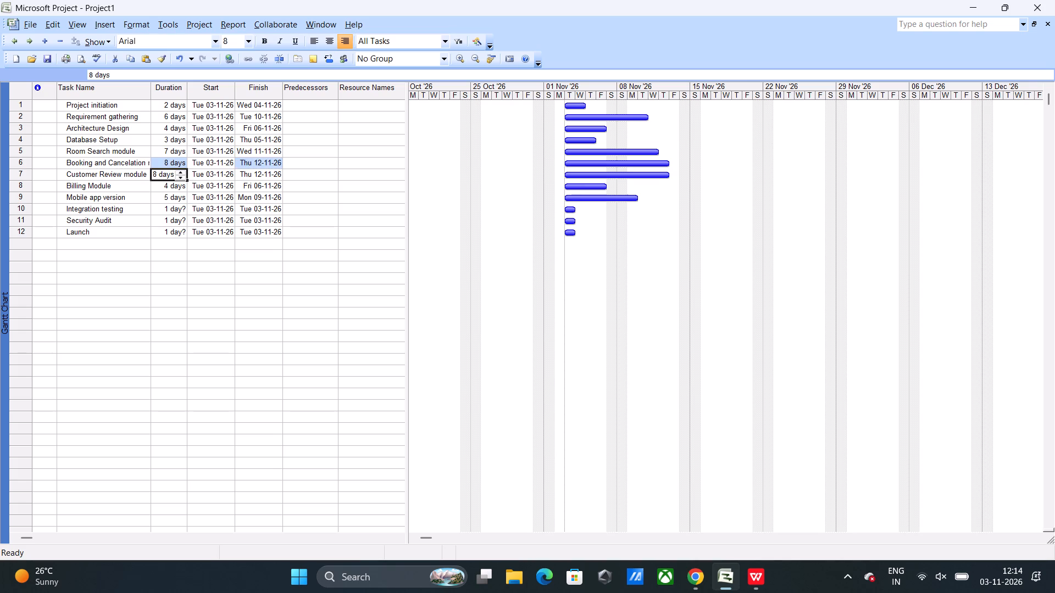
Set the durations of Customer Review module, Billing Module and Mobile app version to 4, 5 and 7 days respectively.
key(BackSpace)
key(4)
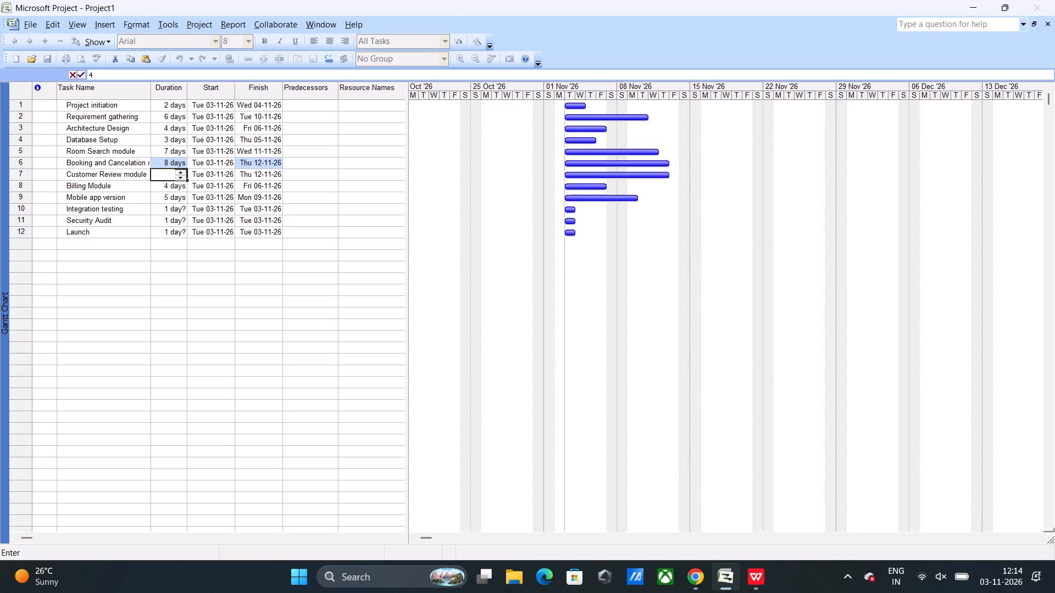
key(Return)
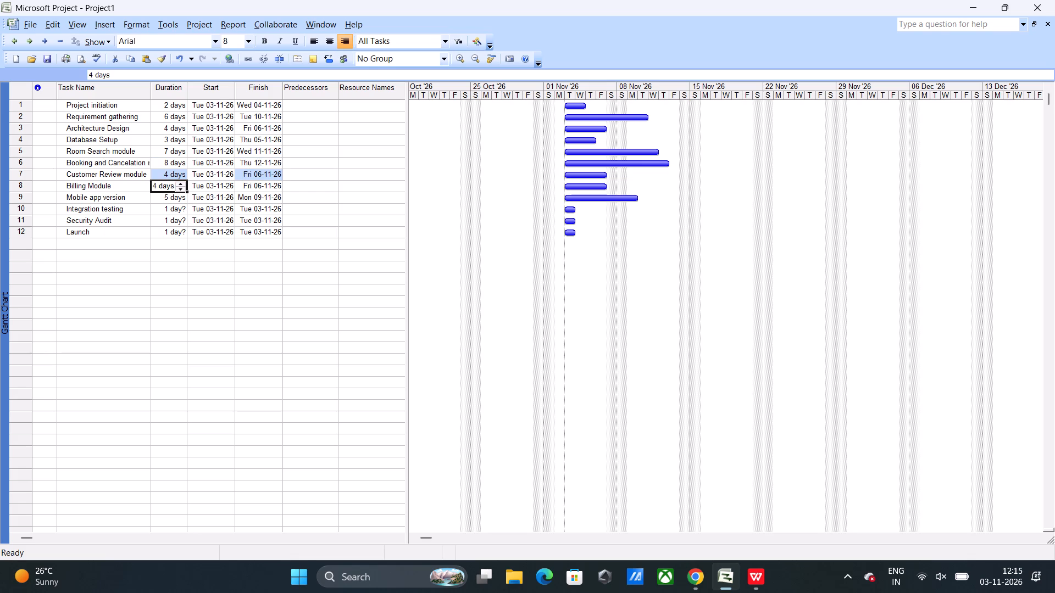
key(BackSpace)
key(5)
key(Return)
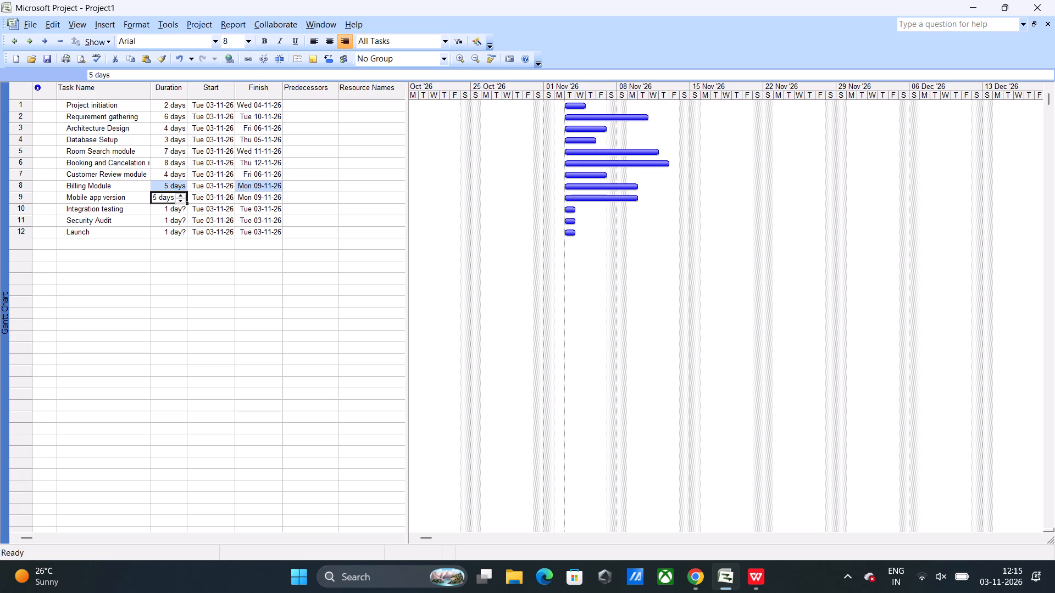
key(7)
key(Return)
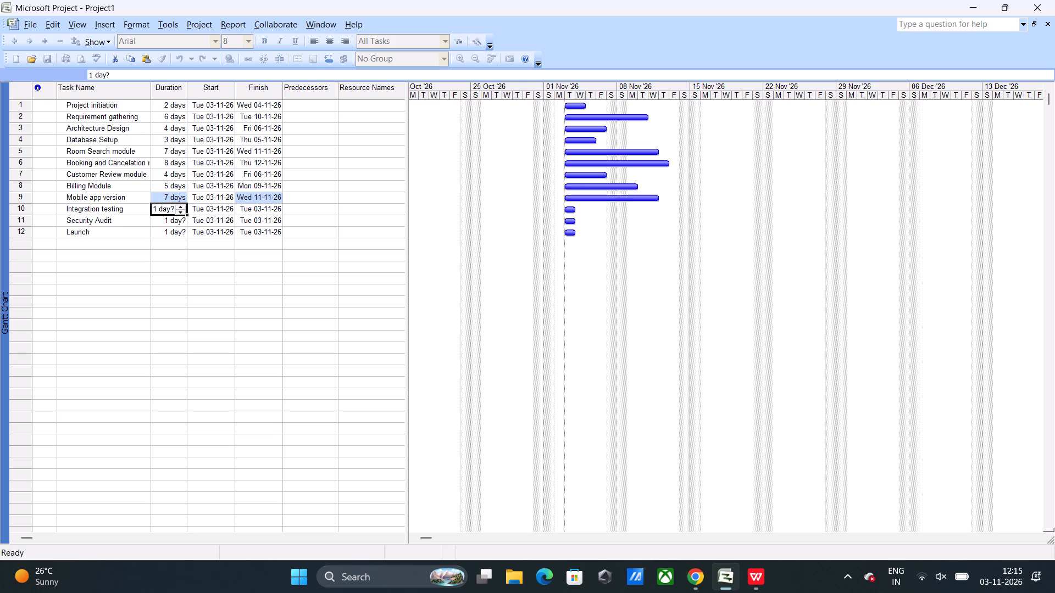
Set the durations of Integration testing, Security Audit and Launch to 4, 3 and 1 days respectively.
key(4)
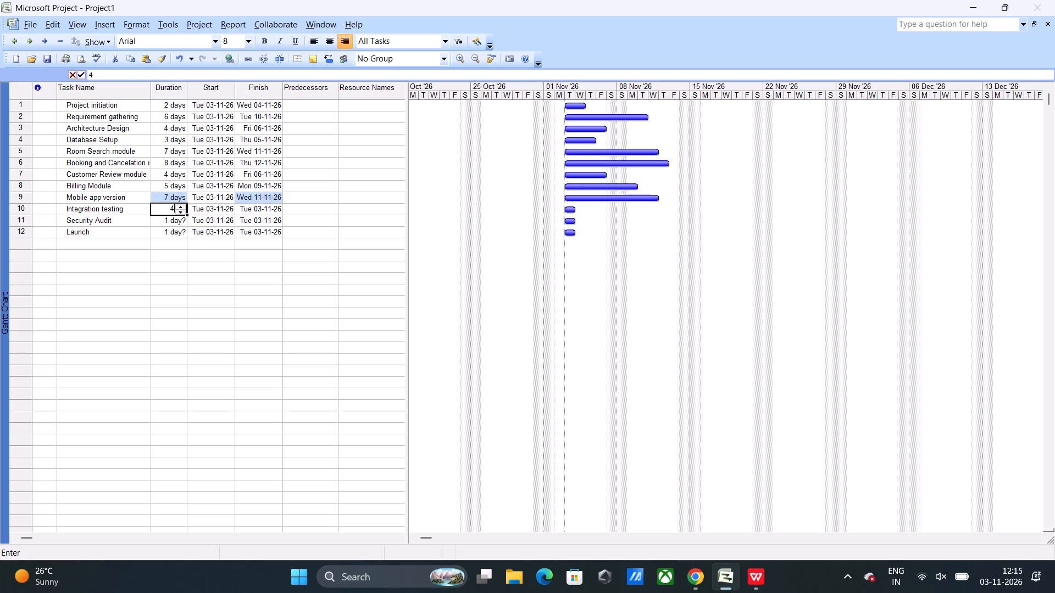
key(Return)
key(3)
key(Return)
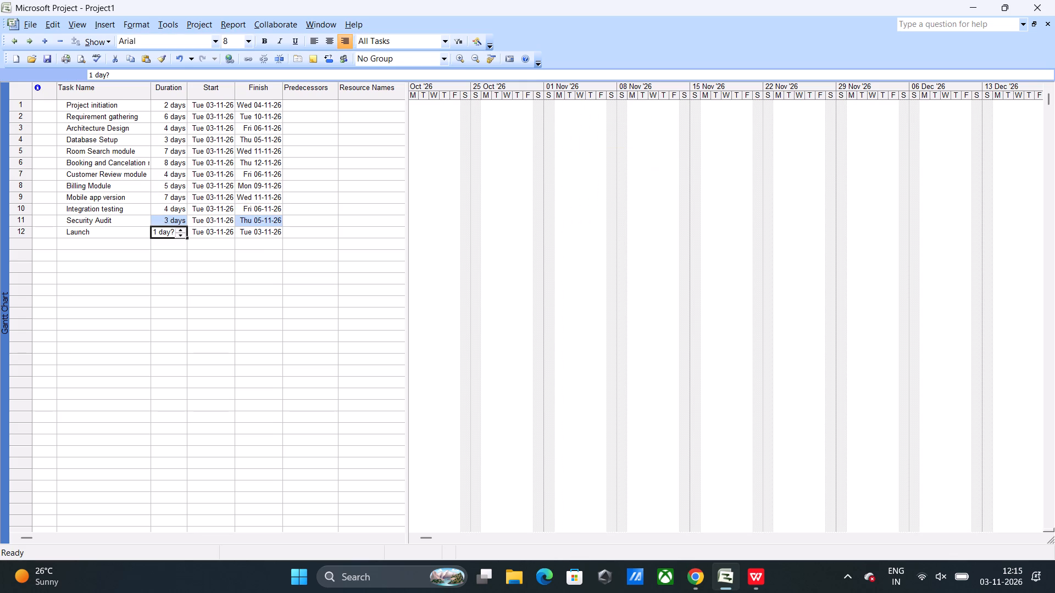
key(1)
key(Return)
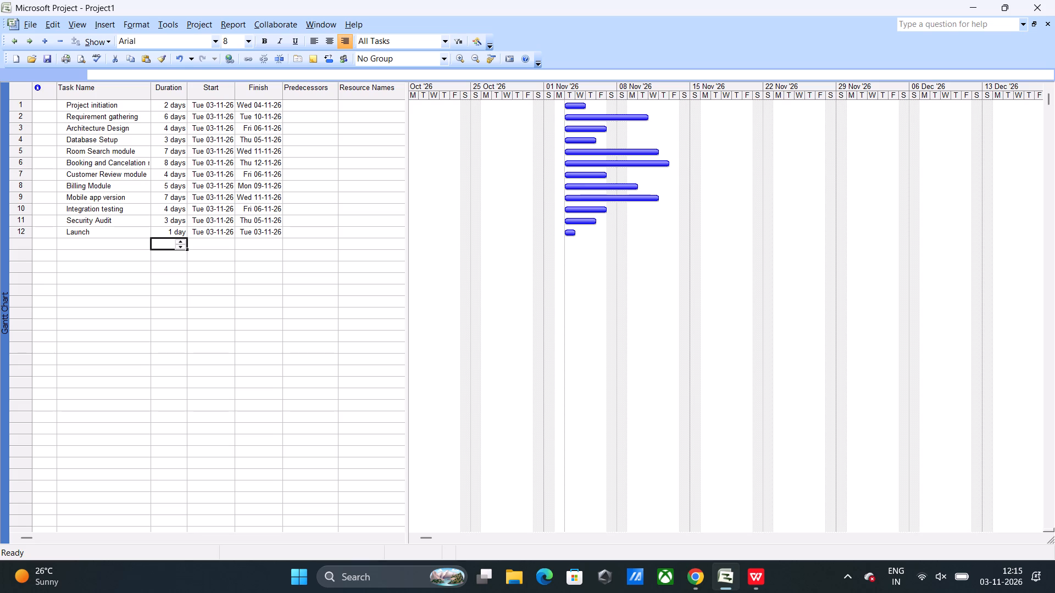
Set predecessors 1, 2, 3 and 4 for Requirement gathering, Architecture Design, Database Setup and Room Search module respectively.
click(306, 119)
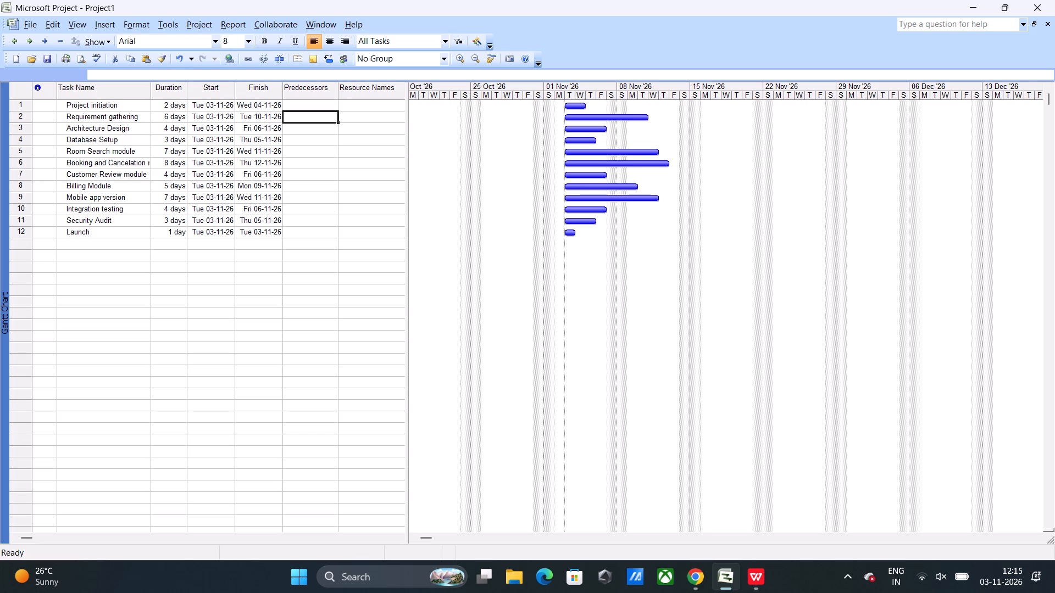
text(12)
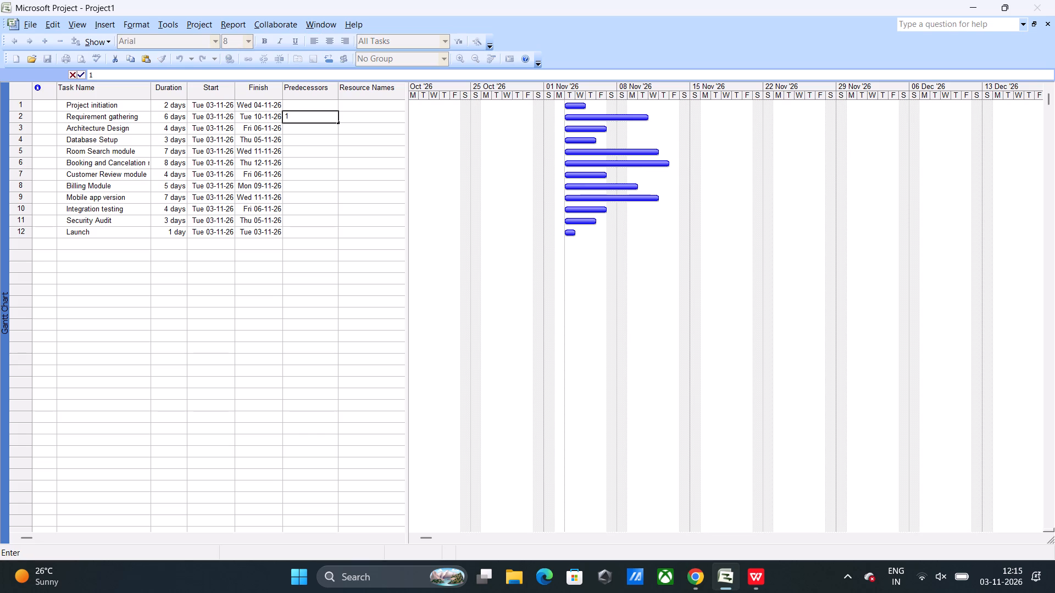
key(BackSpace)
key(Return)
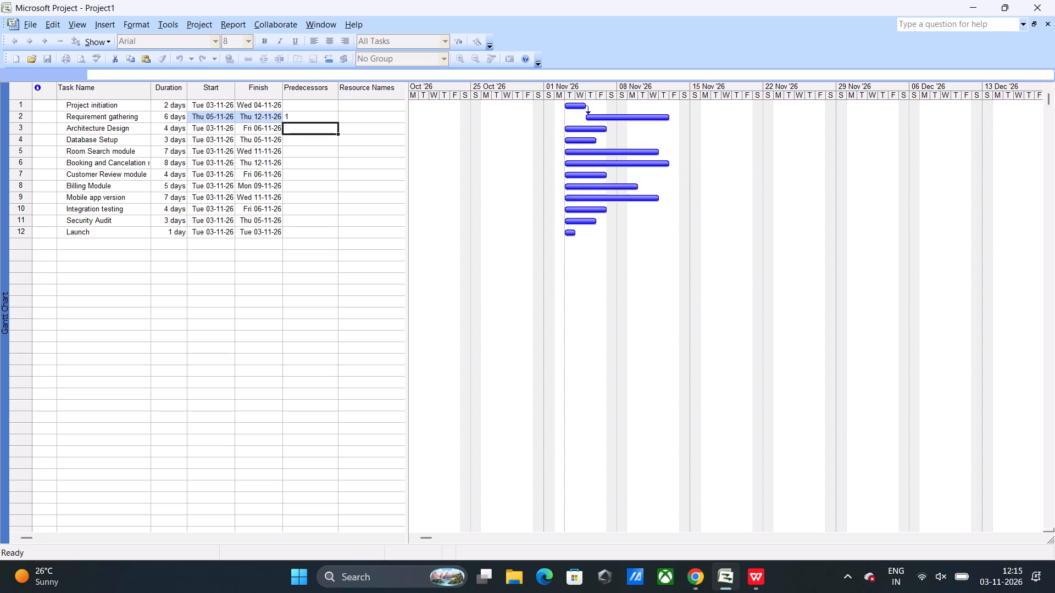
key(2)
key(Return)
key(3)
key(Return)
key(4)
key(Return)
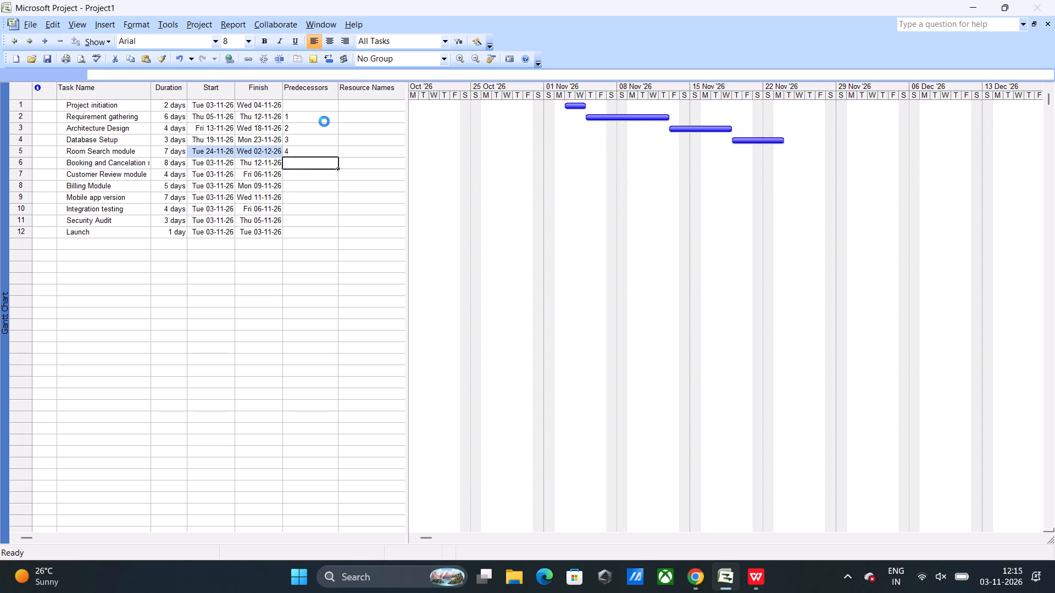
Set task 4 as the predecessor of Customer Review module.
key(Return)
key(4)
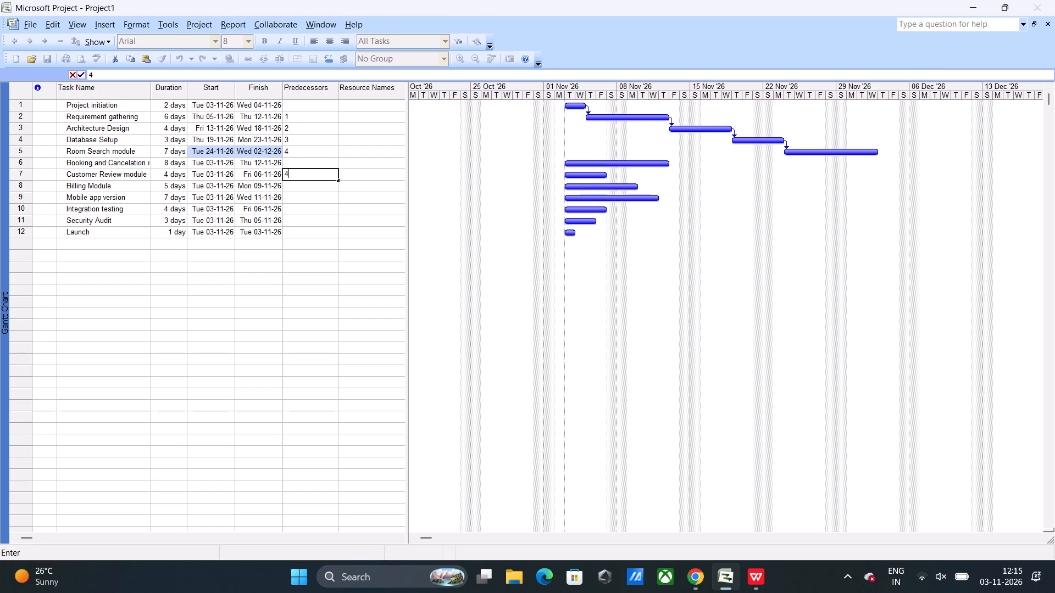
Set predecessors 4, 5 and 6 for the Booking and Cancelation task, Customer Review module and Billing Module respectively.
click(298, 163)
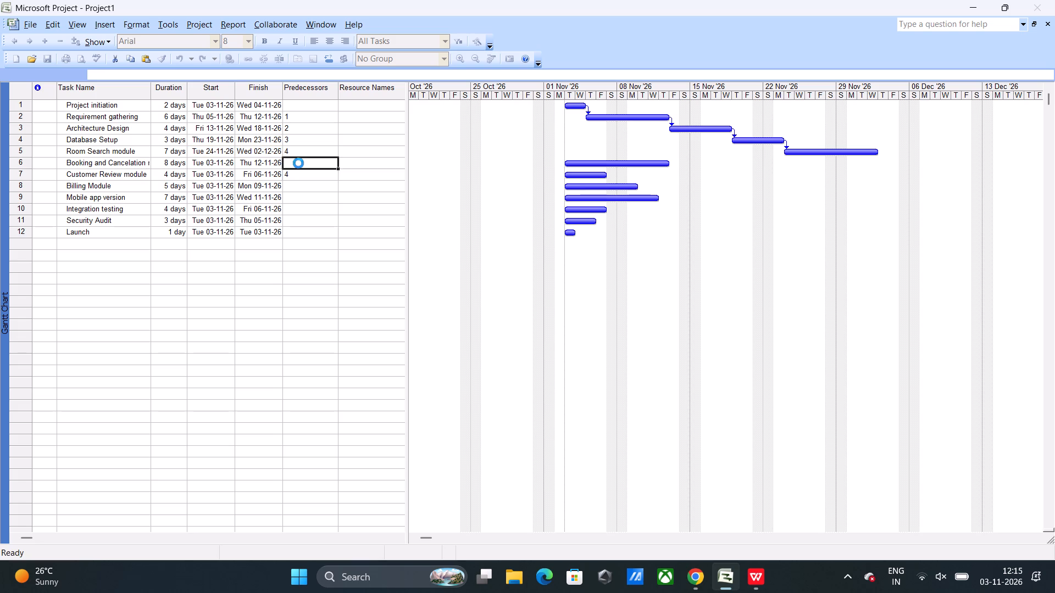
key(4)
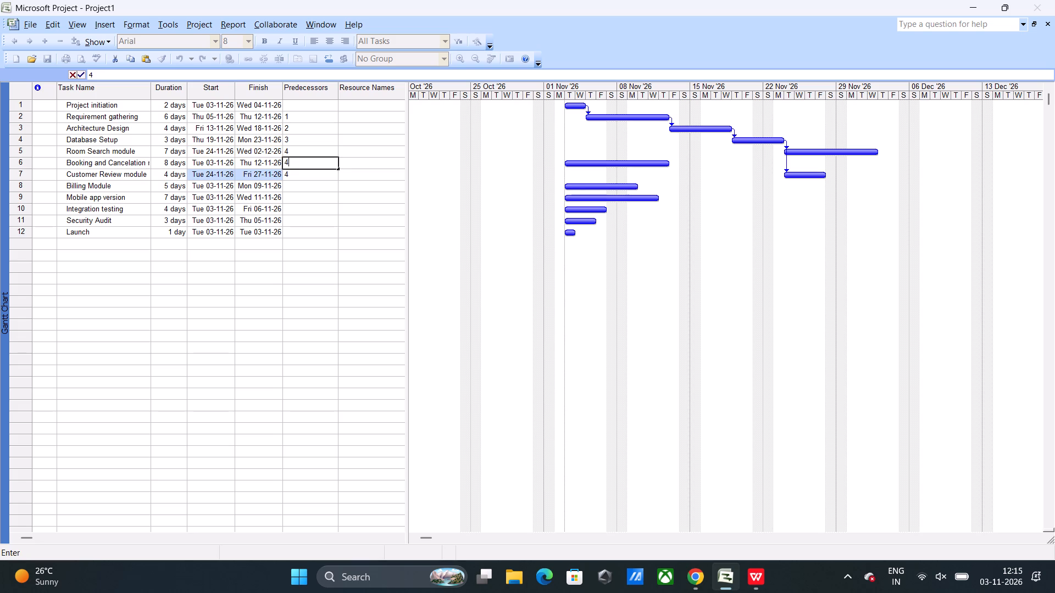
key(Return)
key(BackSpace)
key(5)
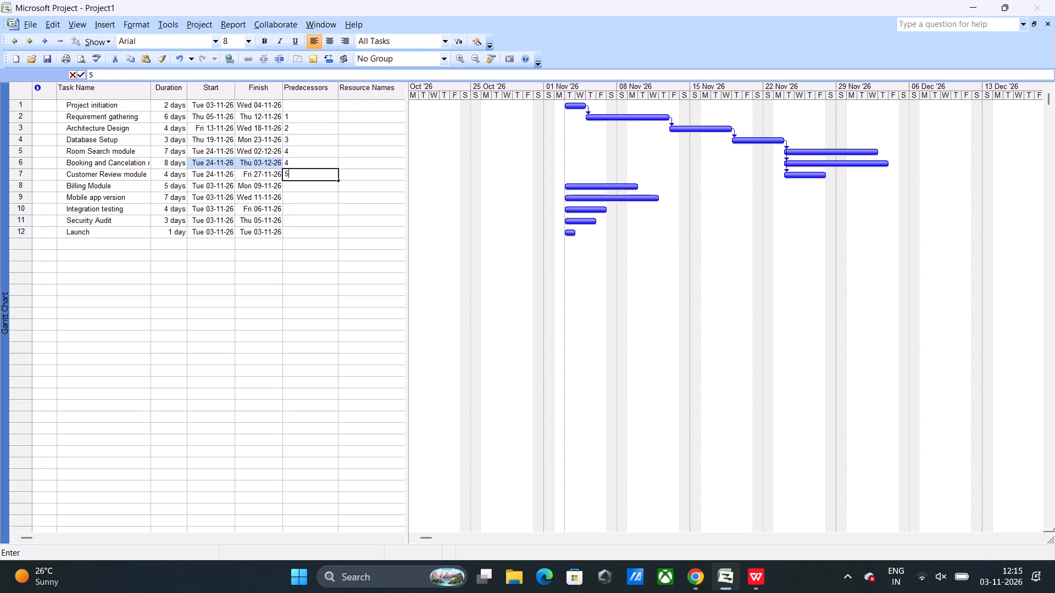
key(Return)
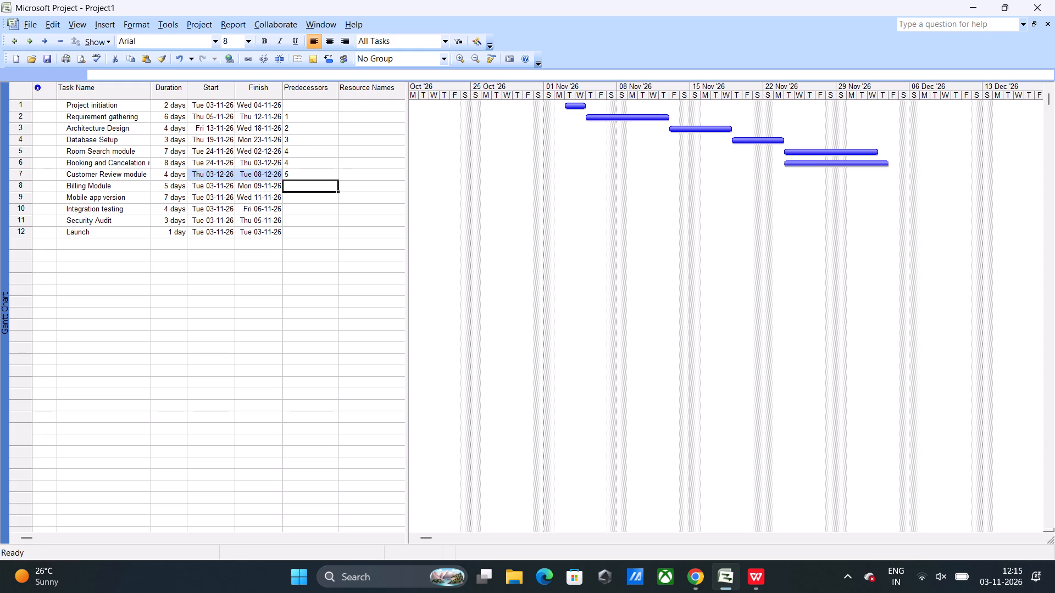
key(6)
key(Return)
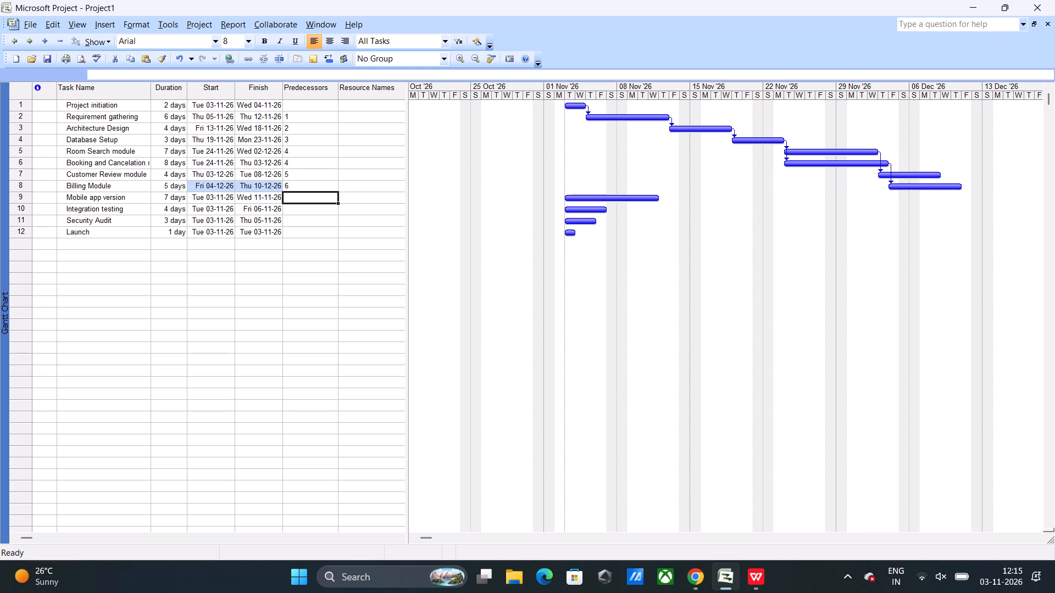
Set predecessor 3 for Mobile app version and predecessors 7,8,9 for Integration testing.
key(3)
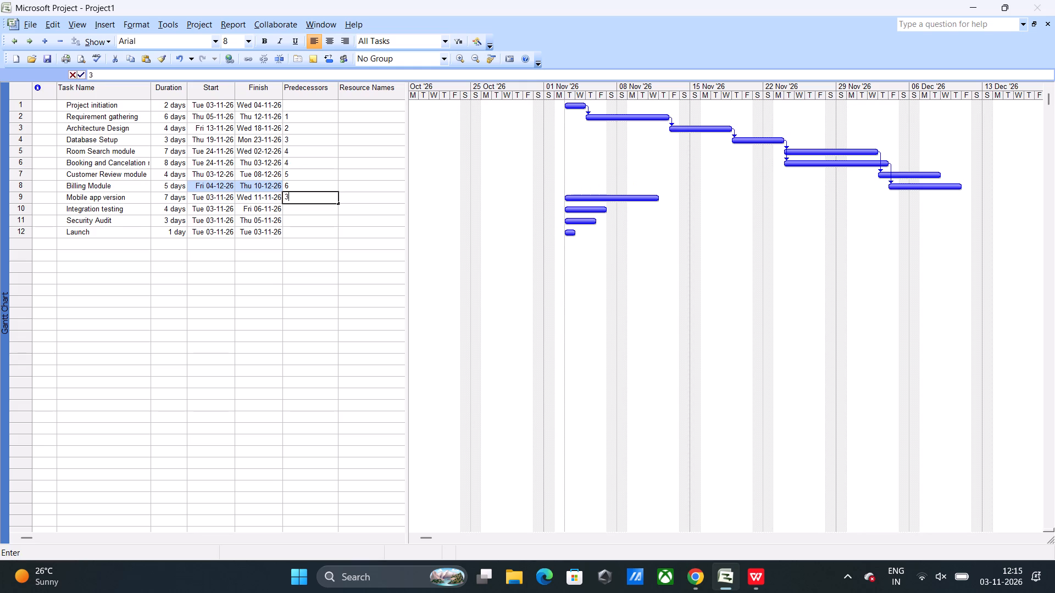
key(Return)
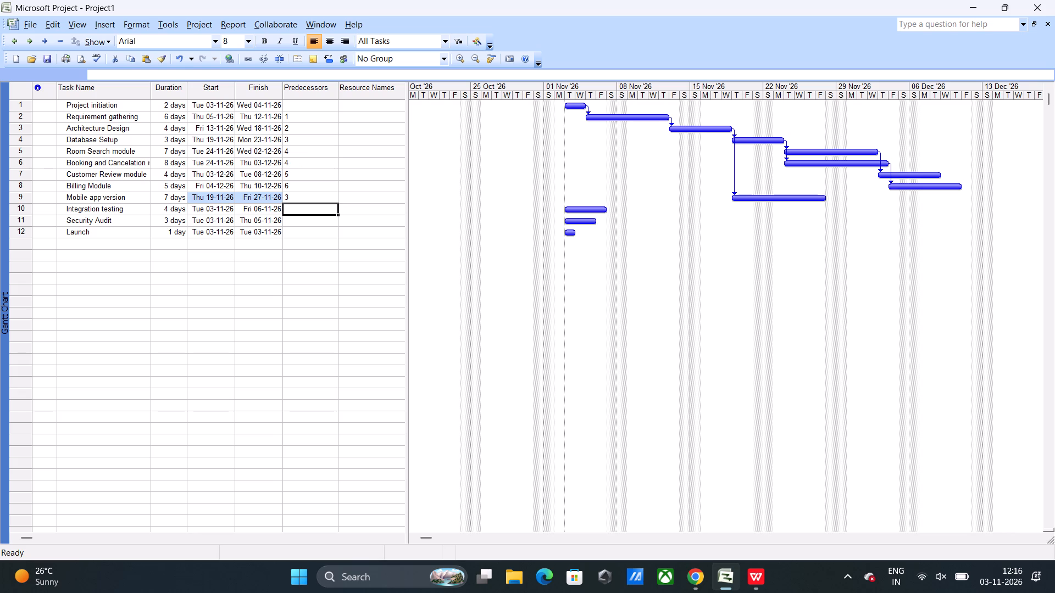
key(7)
text(,8,9)
key(Return)
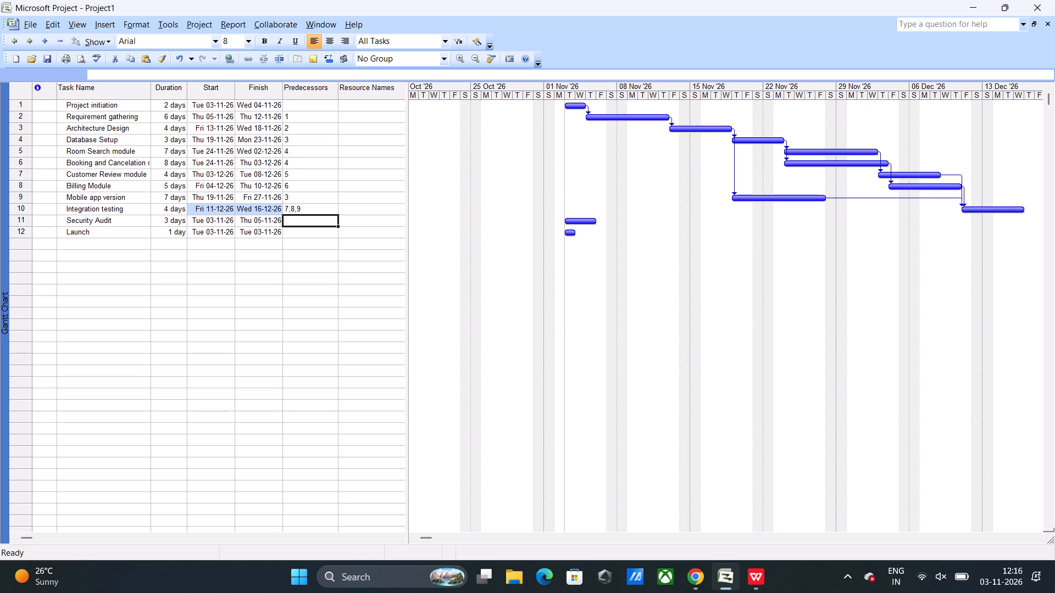
Set predecessor 8 for Security Audit and predecessors 10,11 for Launch.
key(8)
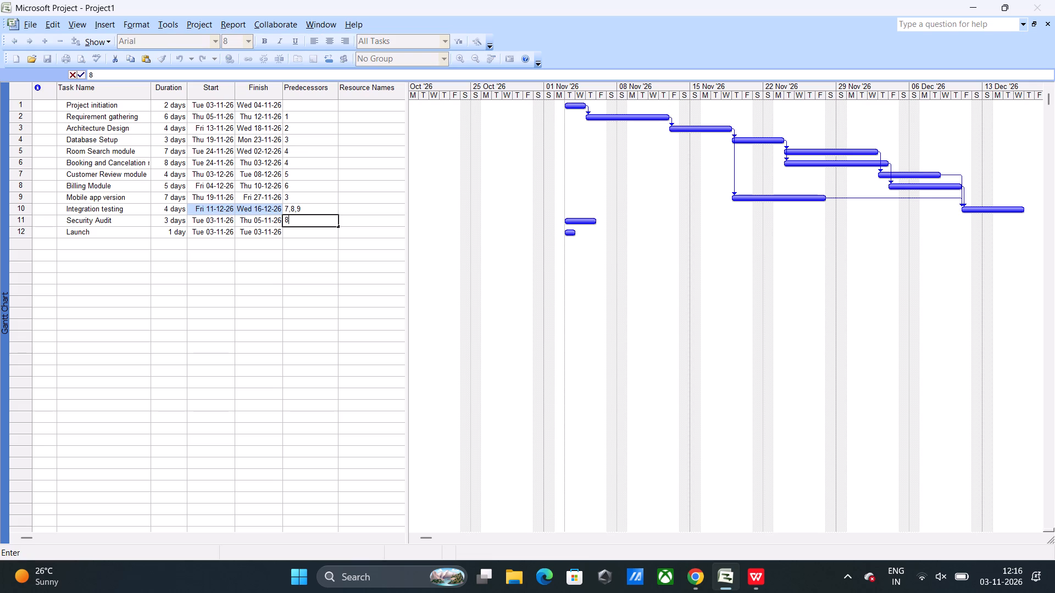
key(Return)
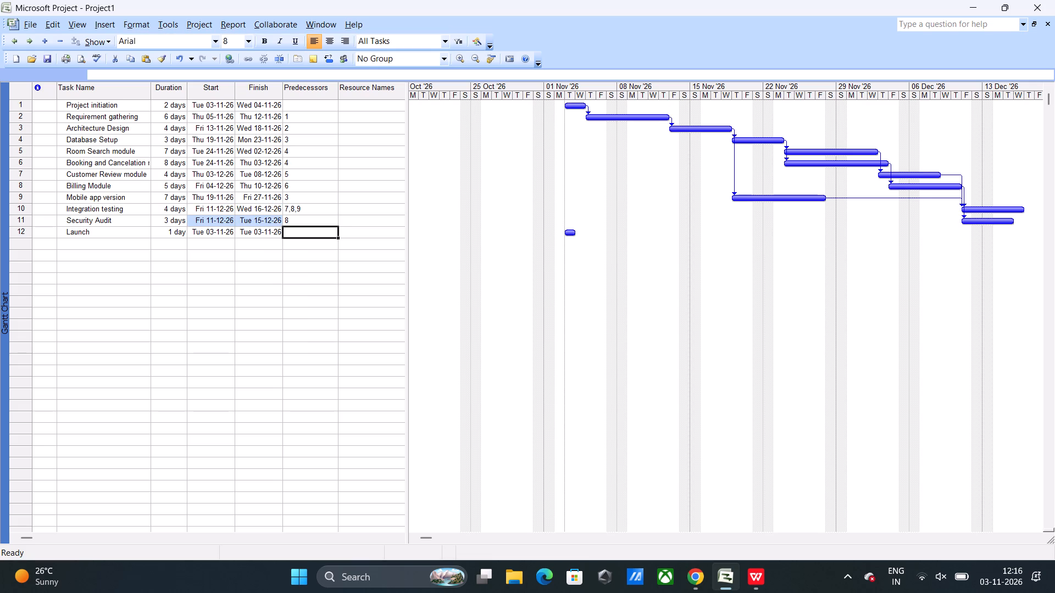
text(10,11)
key(Return)
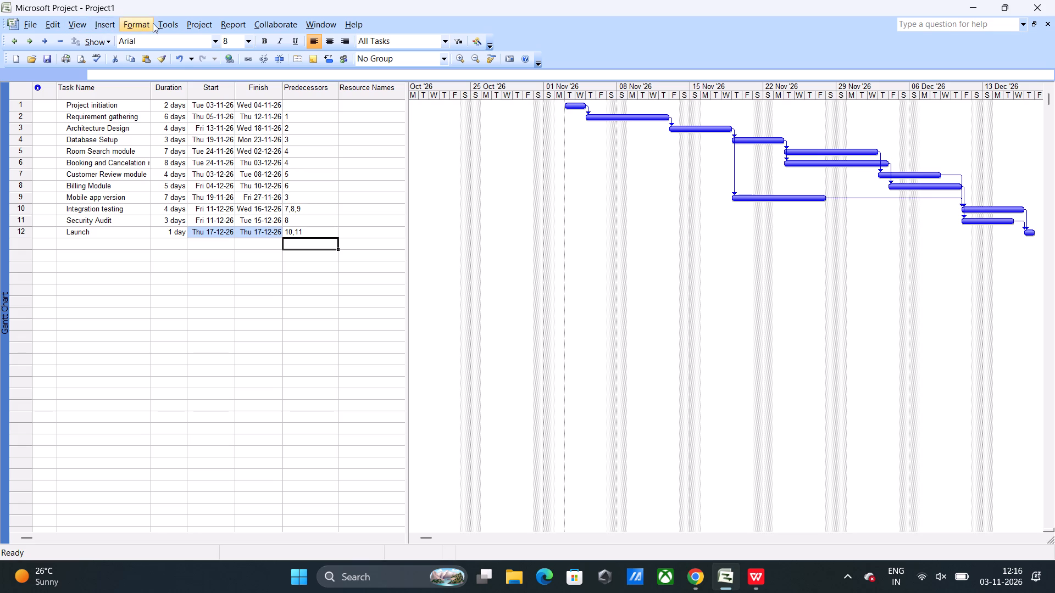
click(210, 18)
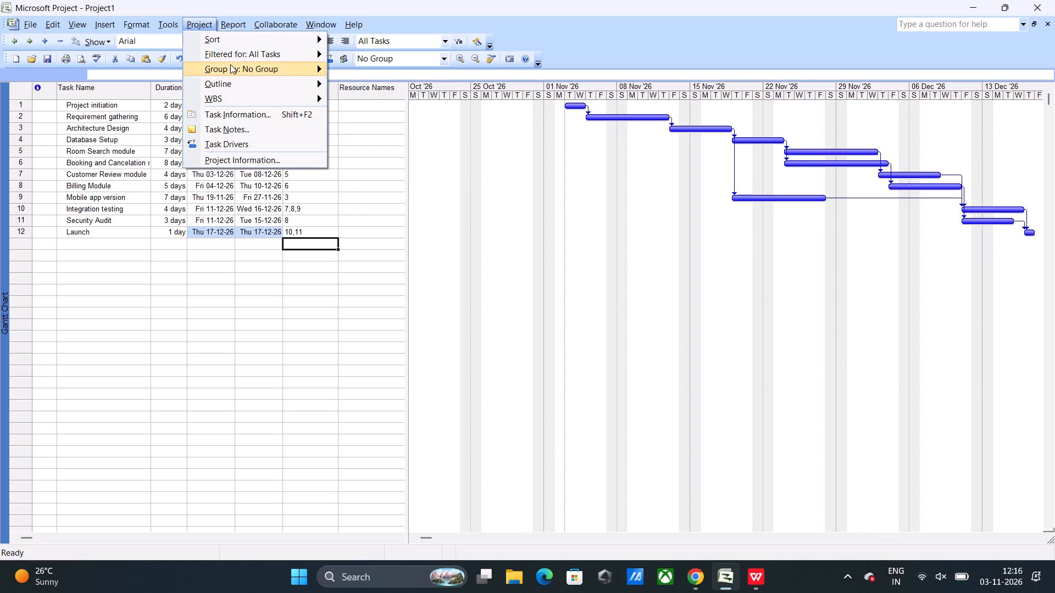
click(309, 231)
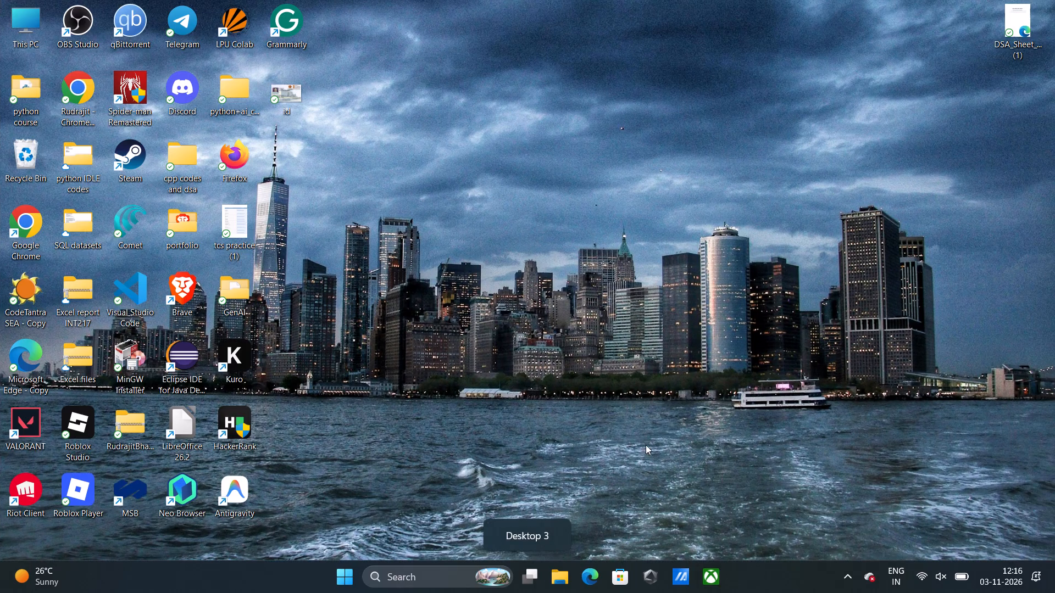
Set the display brightness to 32 in the Windows quick settings.
click(957, 581)
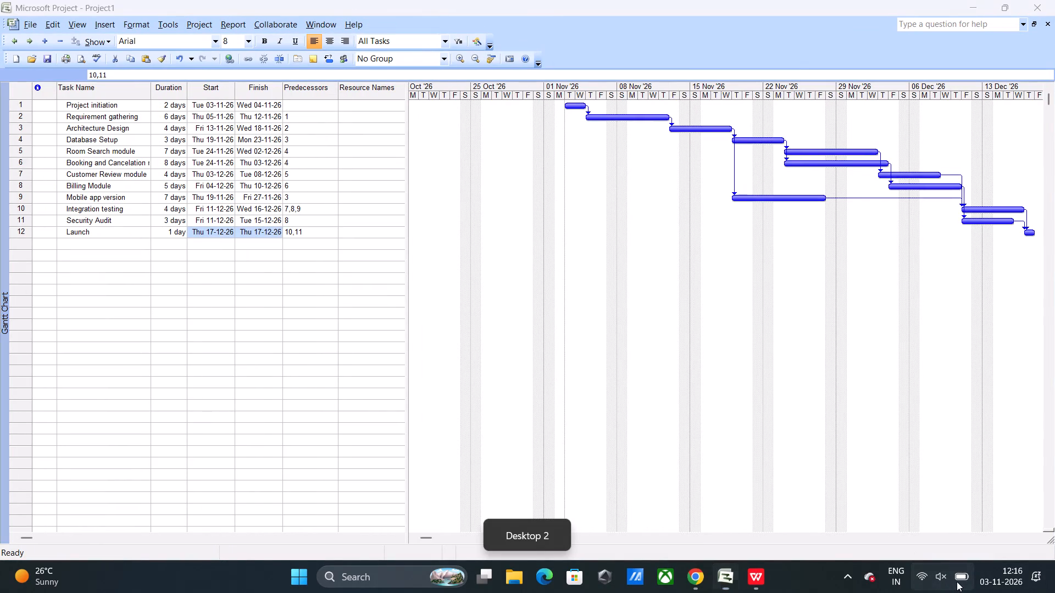
click(895, 460)
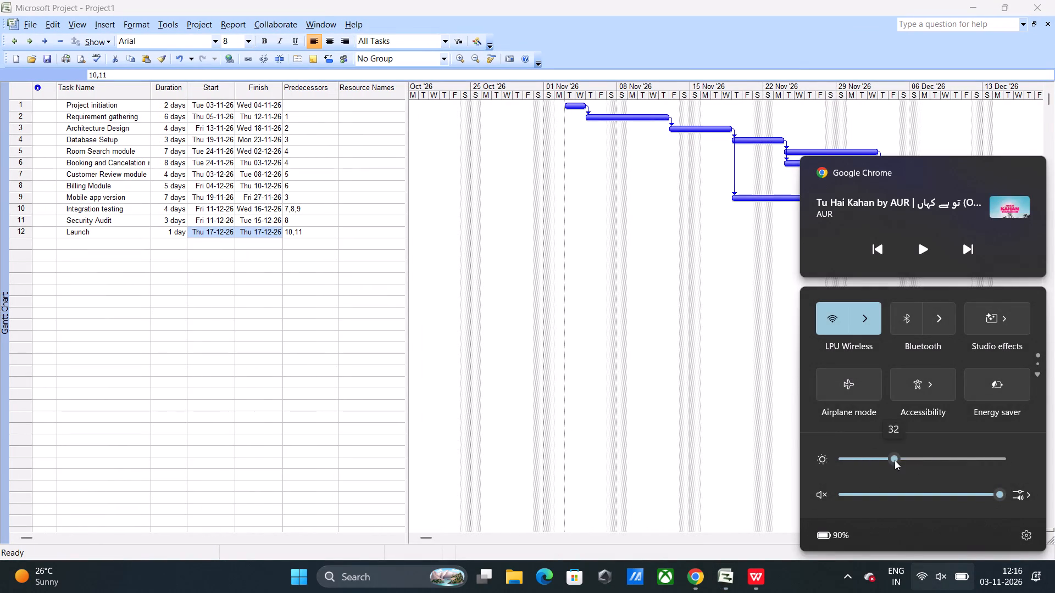
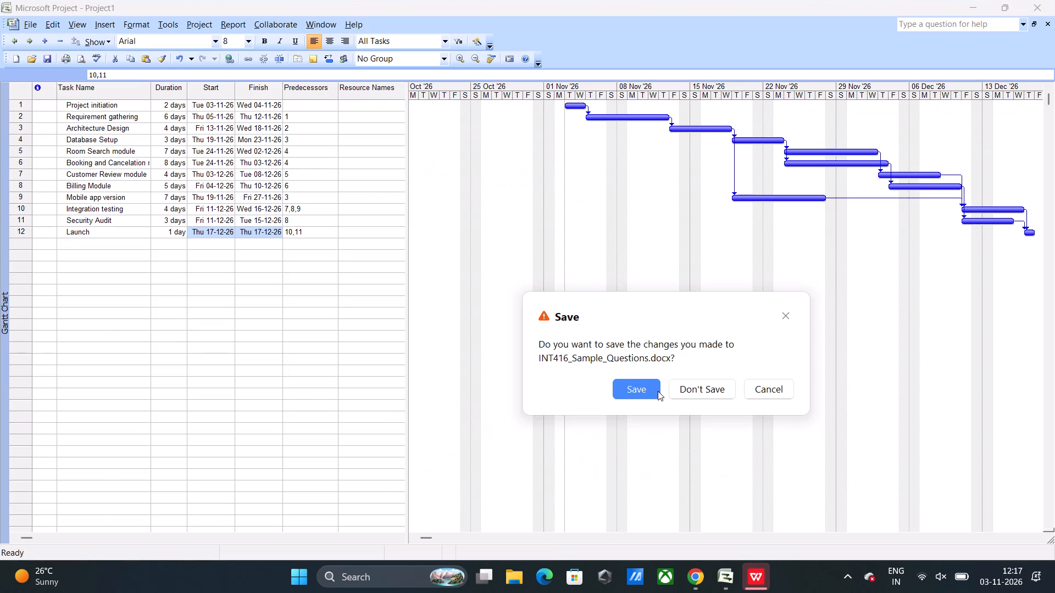
Close INT416_Sample_Questions.docx in WPS Office, discarding its changes.
click(701, 388)
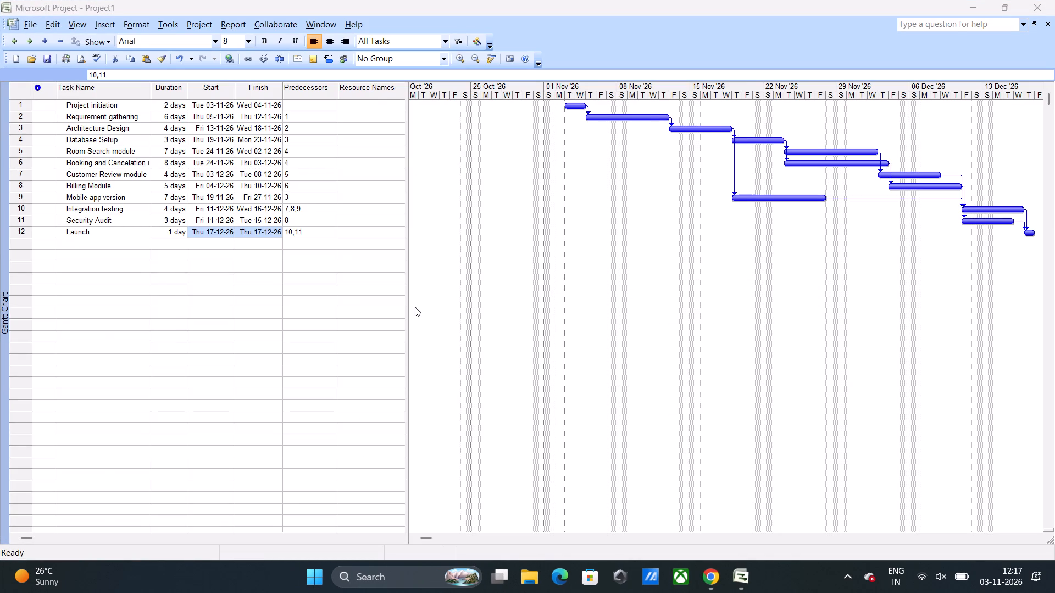
Move the Google Chrome window from Desktop 2 to Desktop 3 and switch to that desktop.
drag(604, 223, 602, 223)
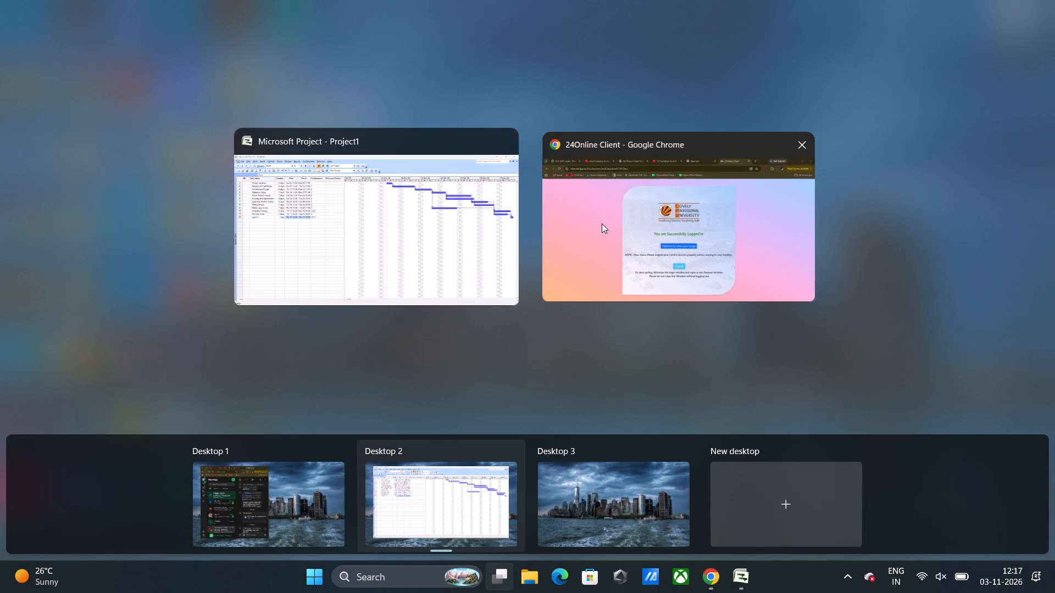
drag(602, 223, 537, 508)
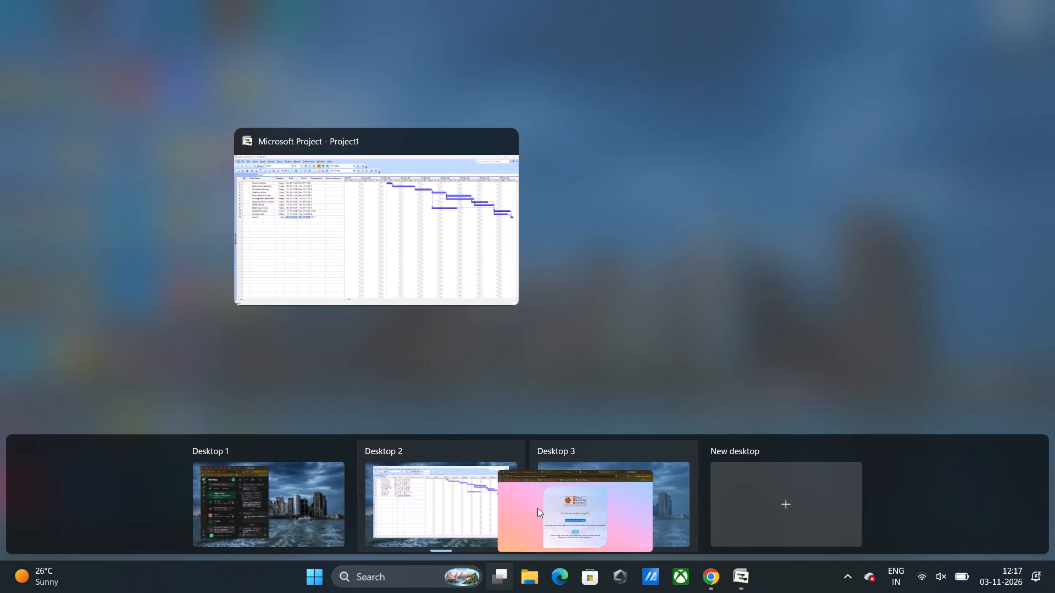
drag(537, 508, 564, 496)
click(610, 516)
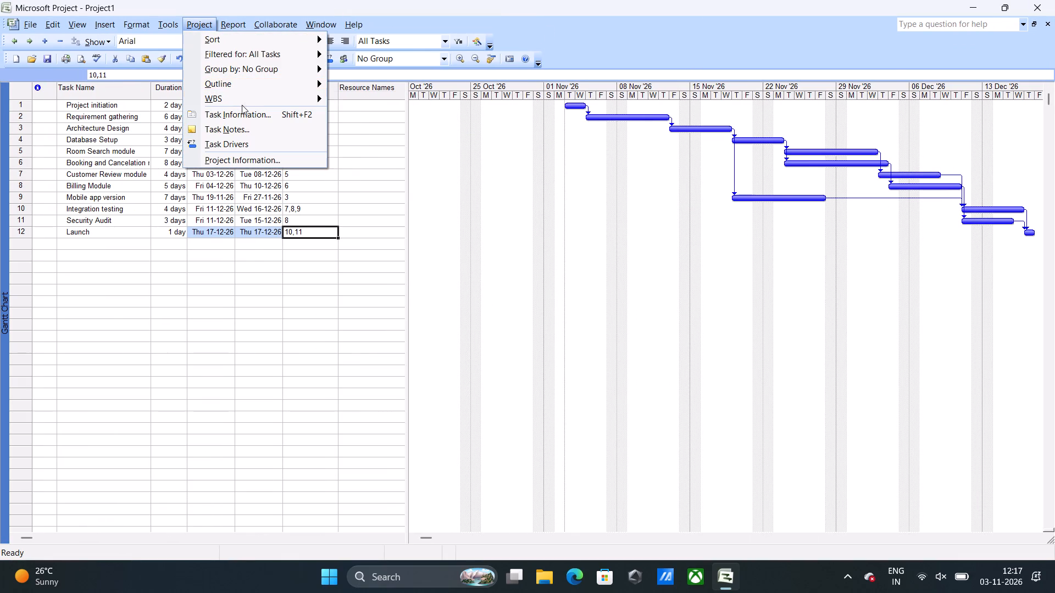
click(262, 161)
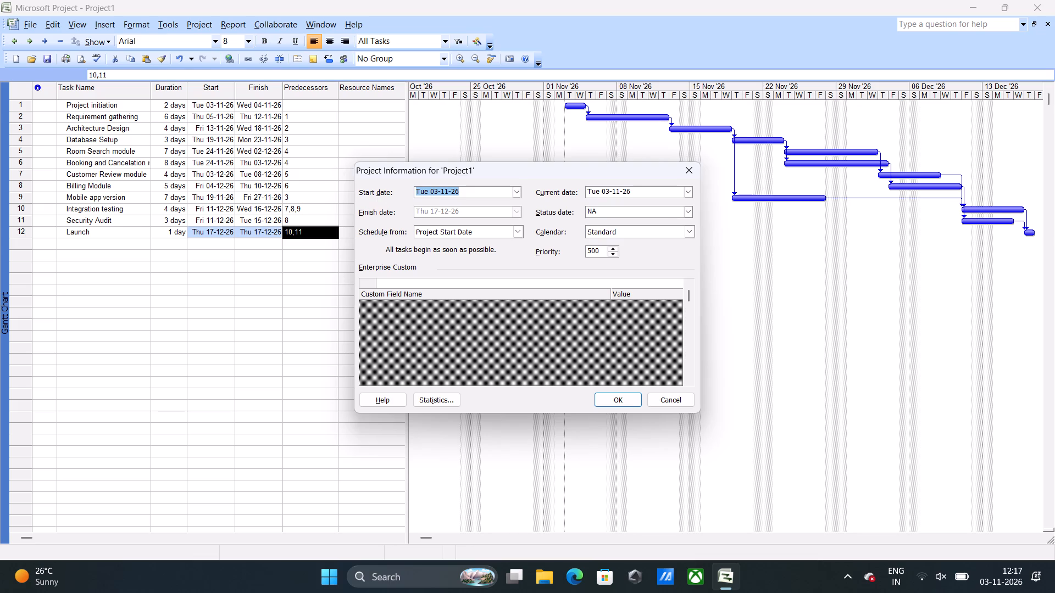
click(437, 400)
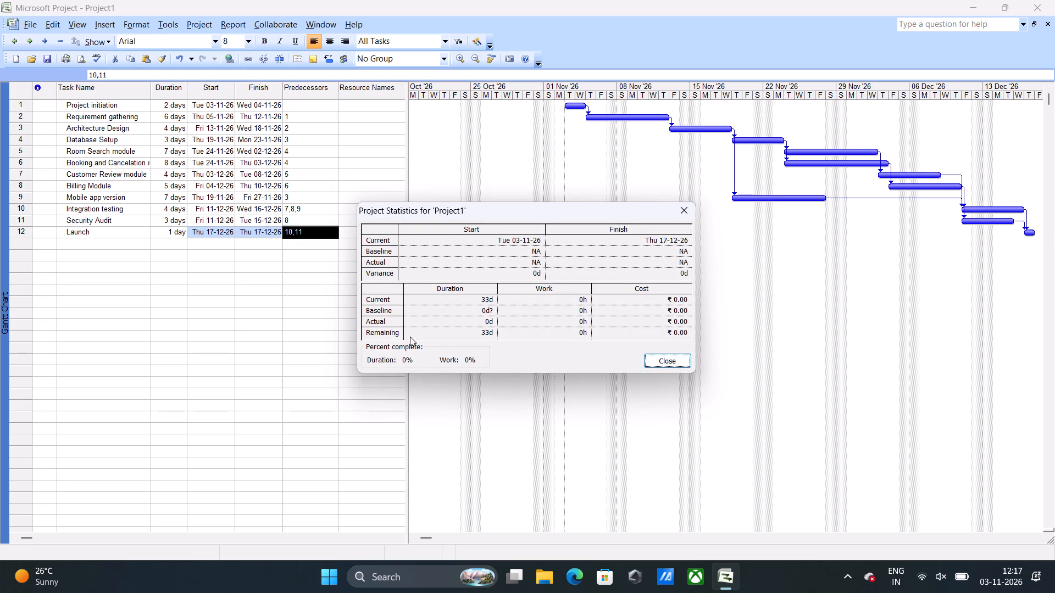
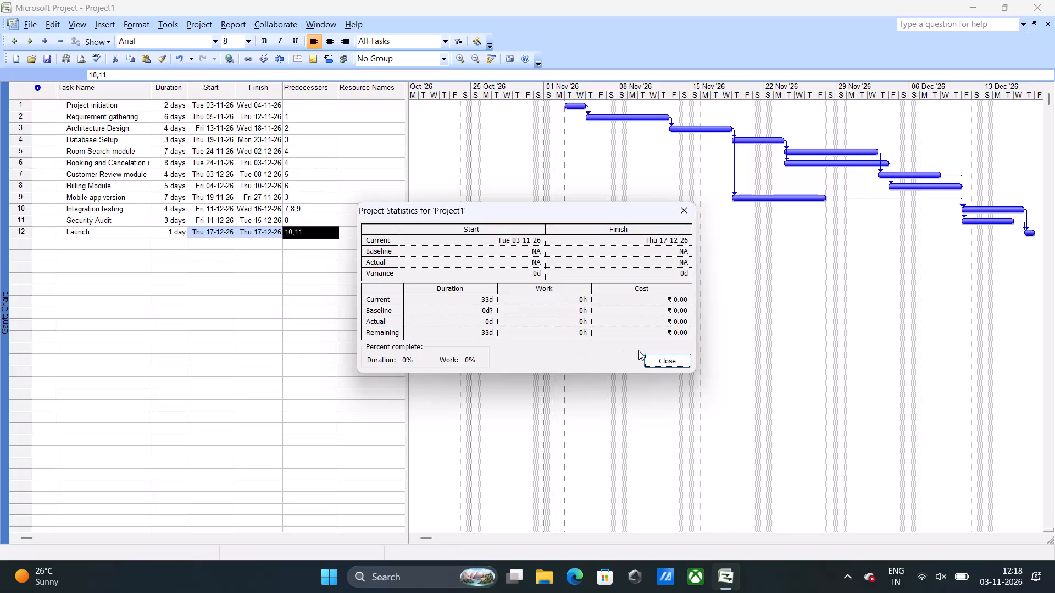
Close the project statistics for Project1.
click(658, 357)
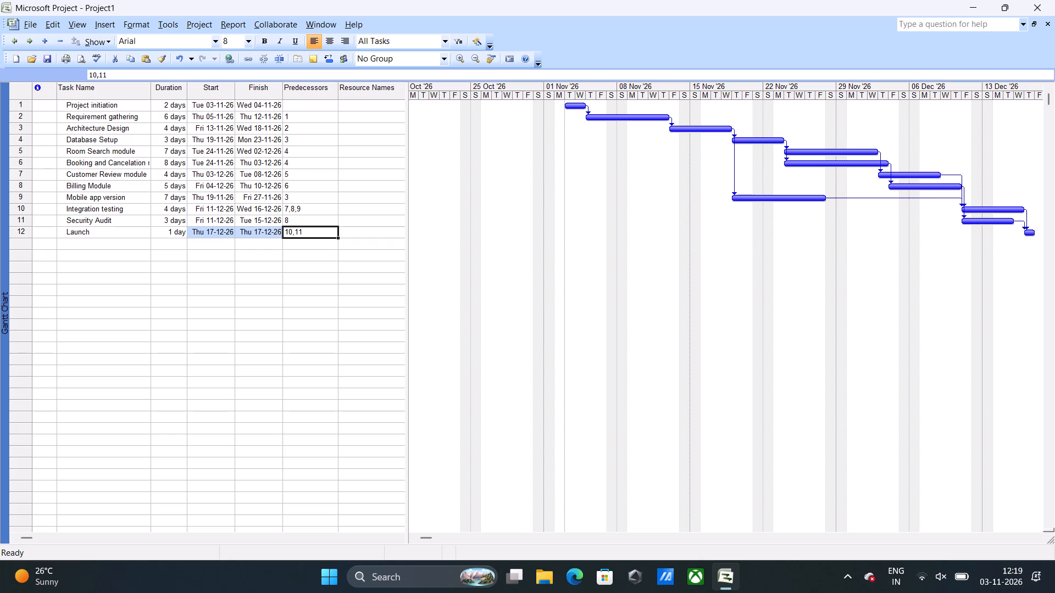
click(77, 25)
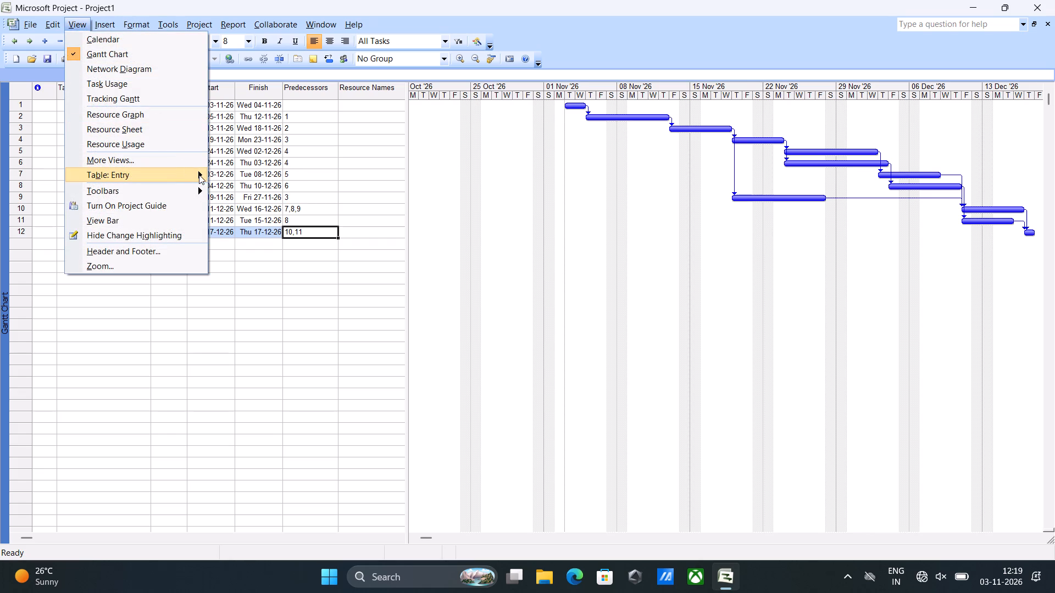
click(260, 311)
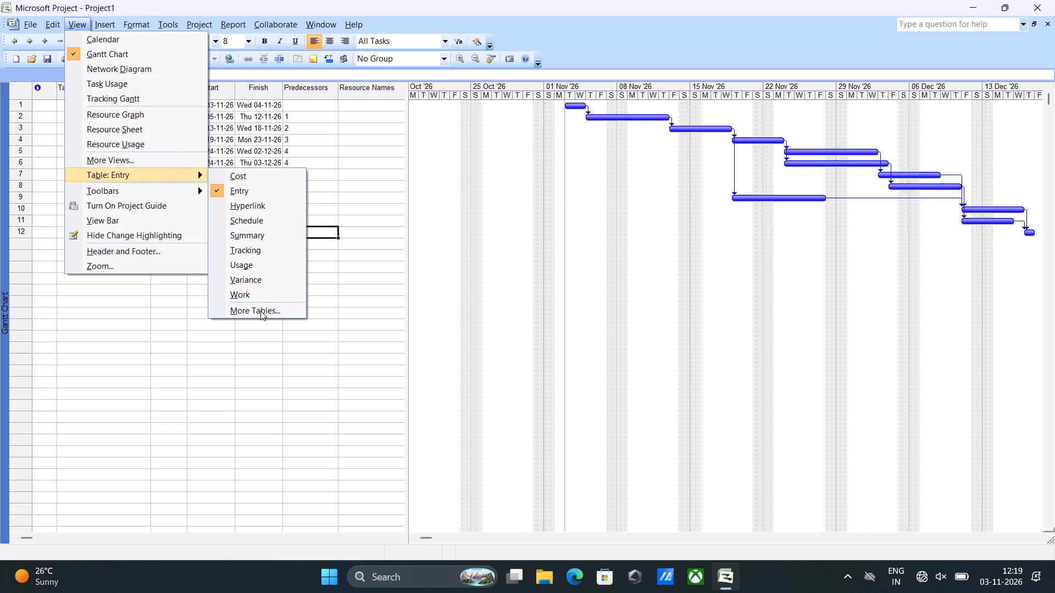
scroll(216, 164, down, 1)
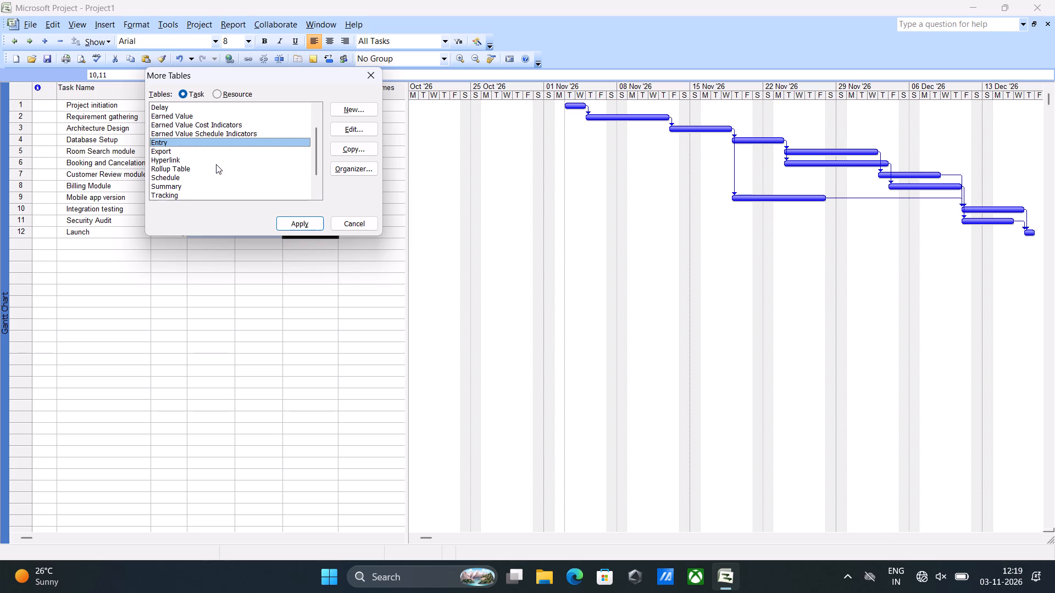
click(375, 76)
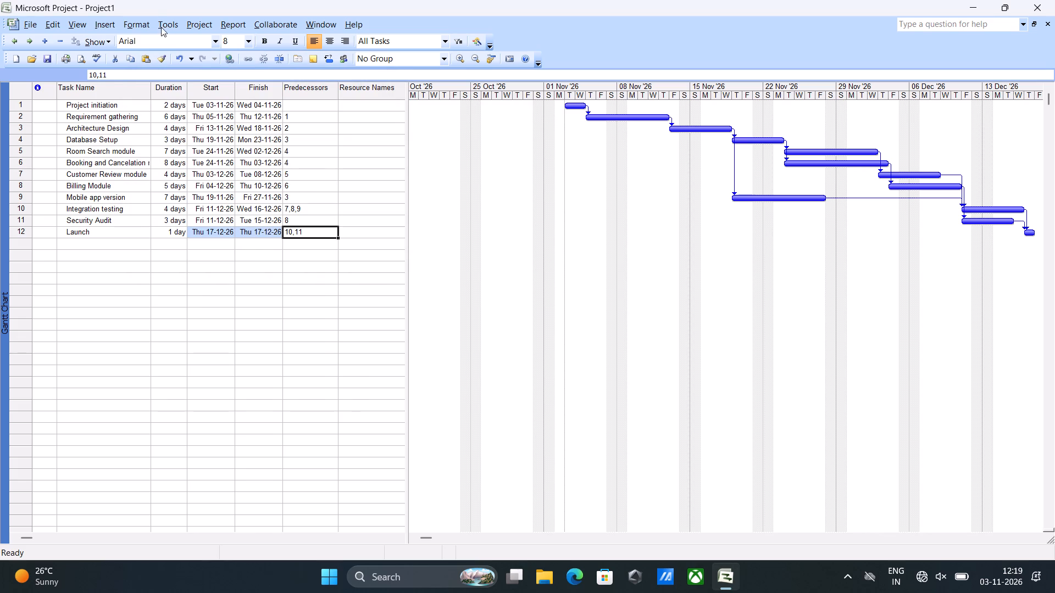
Use the Gantt Chart Wizard to format the chart to display the critical path, with resources and dates beside the bars.
click(135, 22)
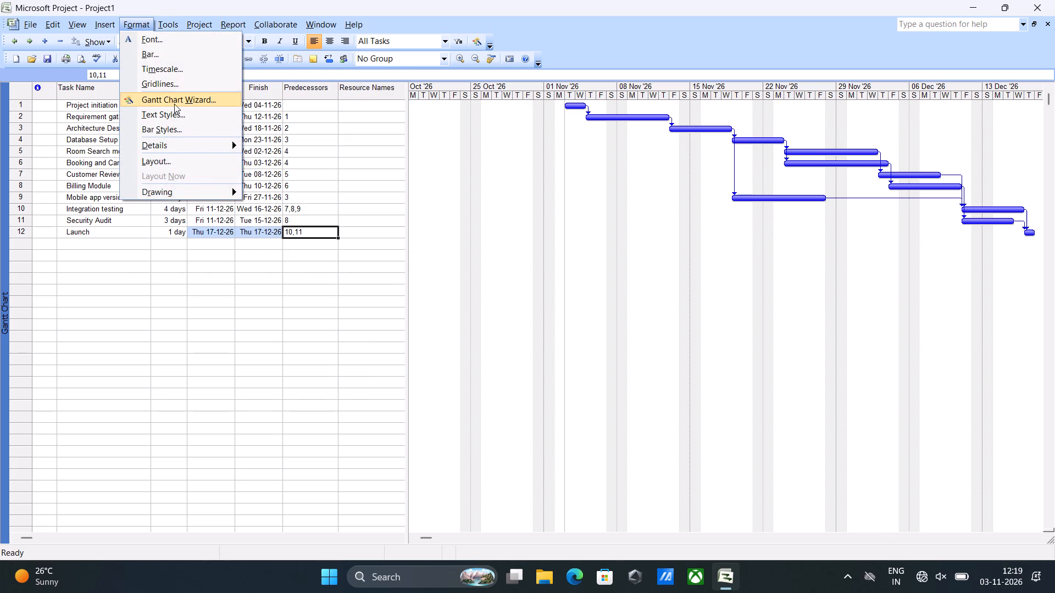
click(180, 103)
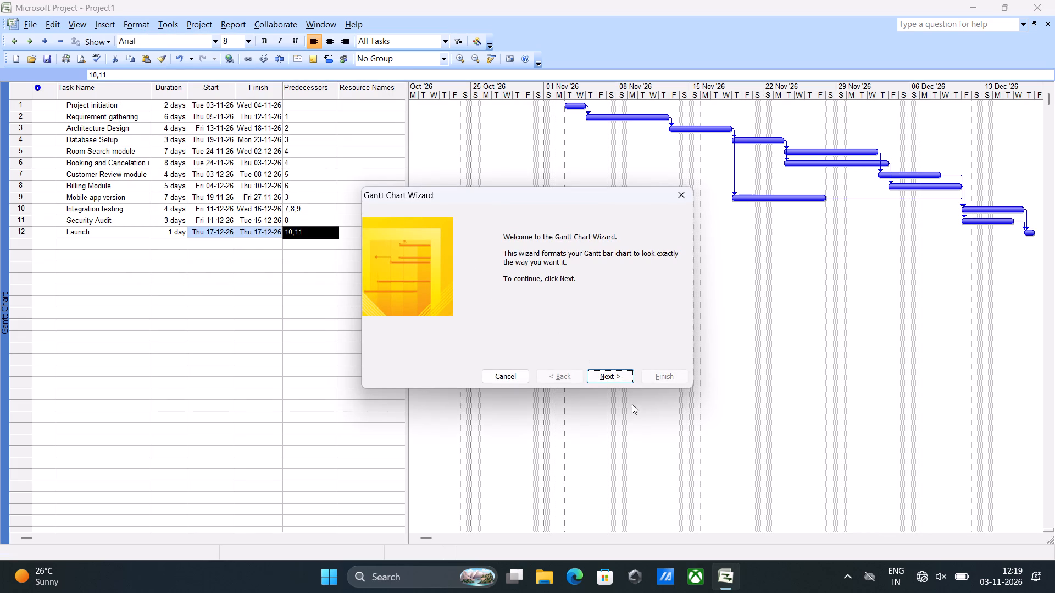
click(611, 376)
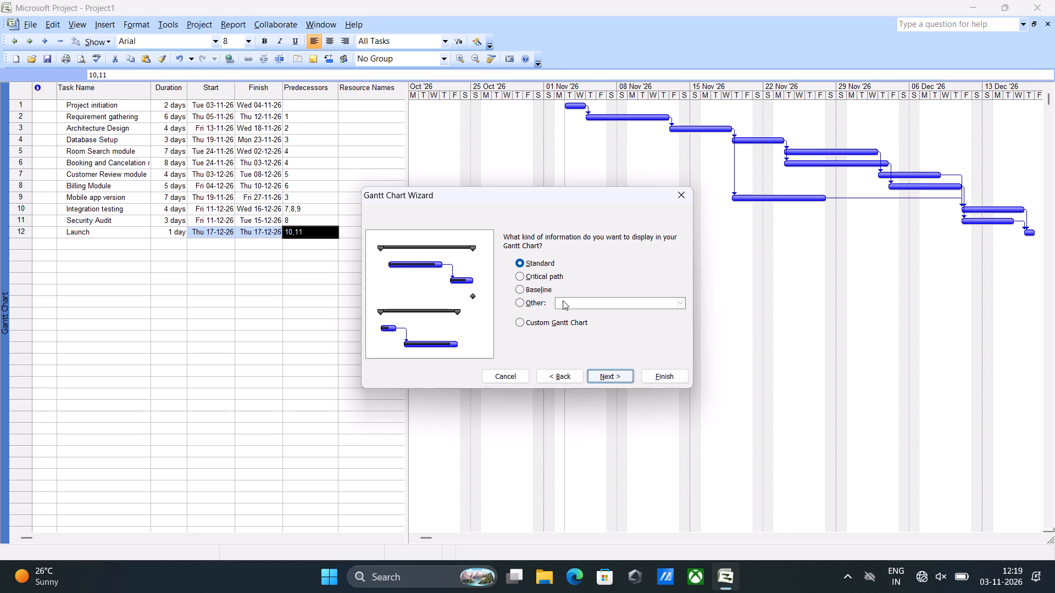
click(519, 276)
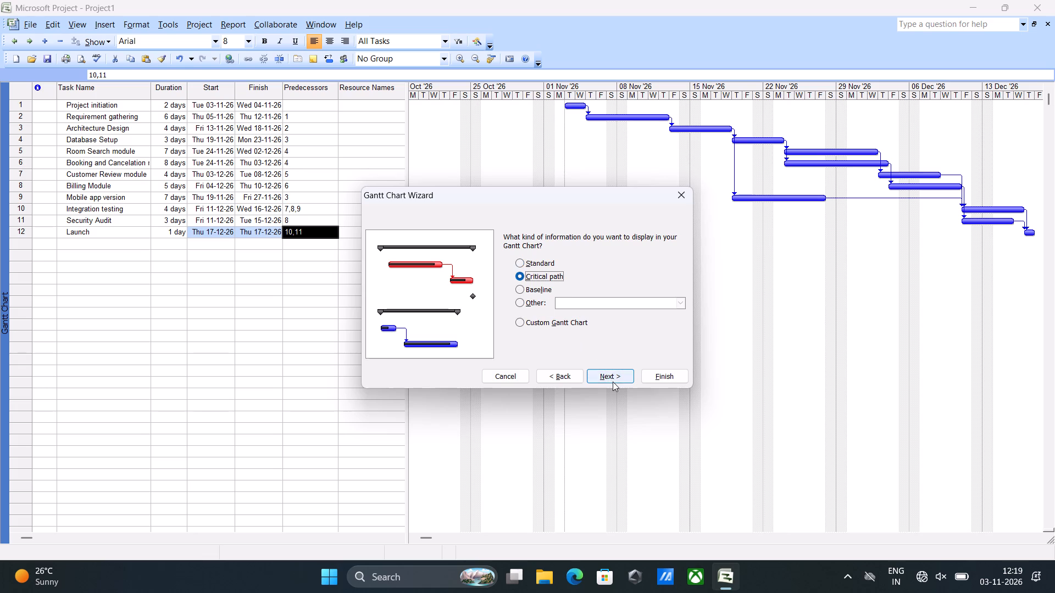
click(613, 377)
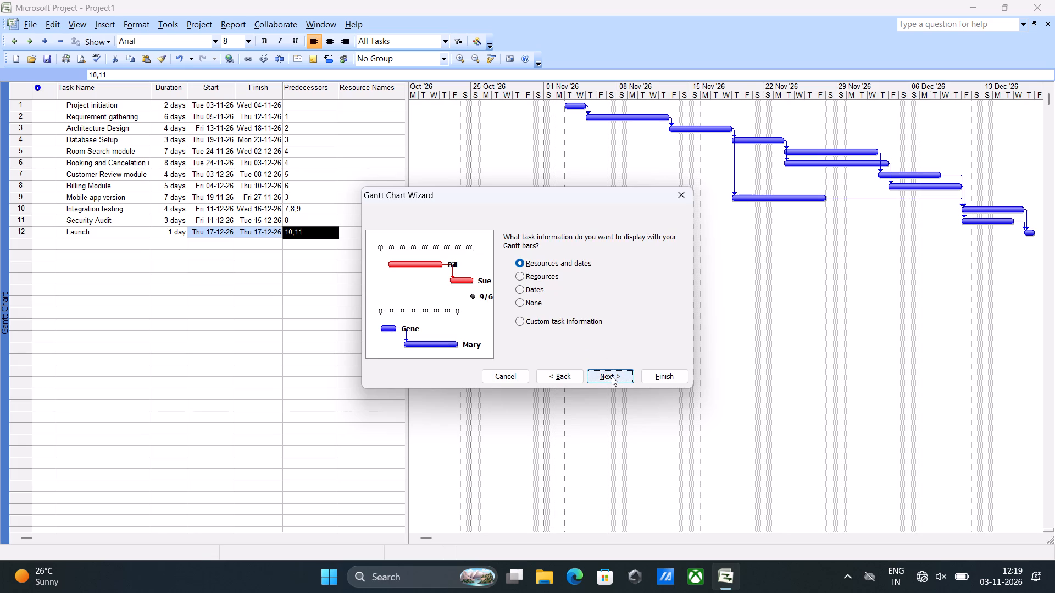
click(612, 376)
click(612, 376)
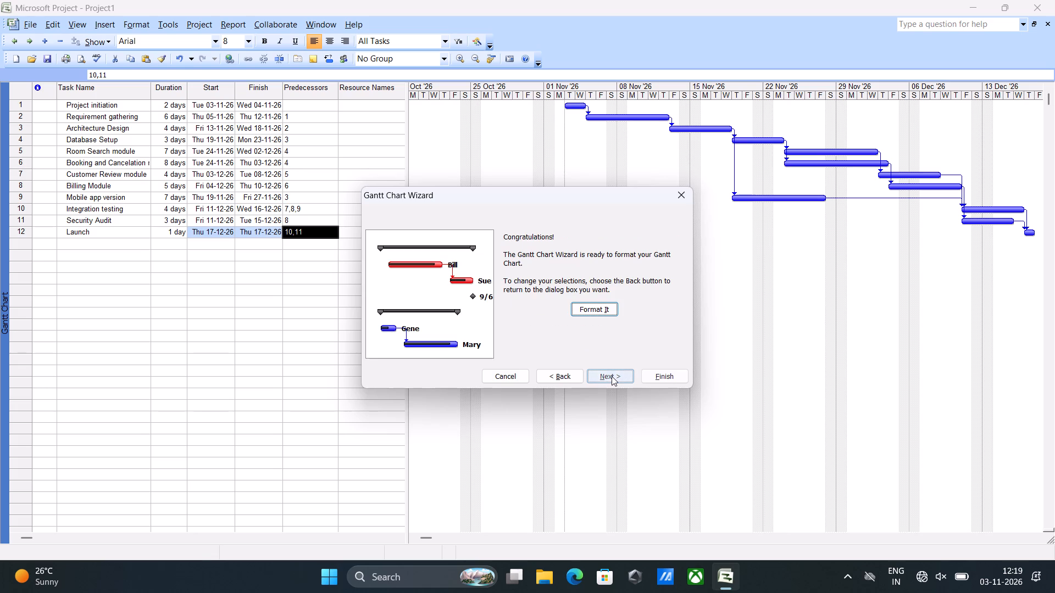
click(601, 308)
click(597, 282)
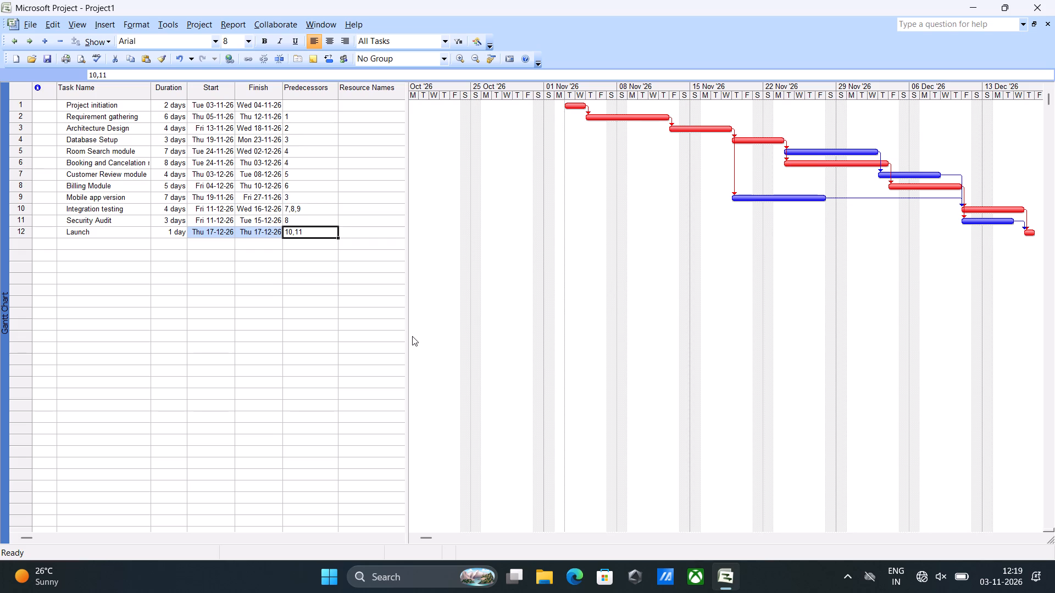
Set the middle bar colour of the Critical Task bar style to Purple.
click(142, 23)
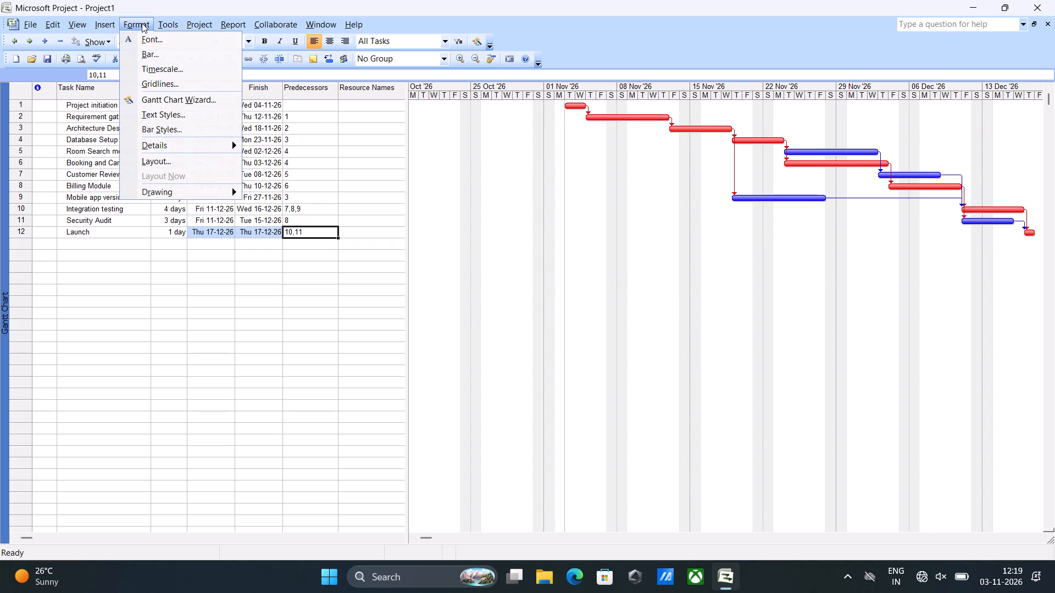
click(200, 129)
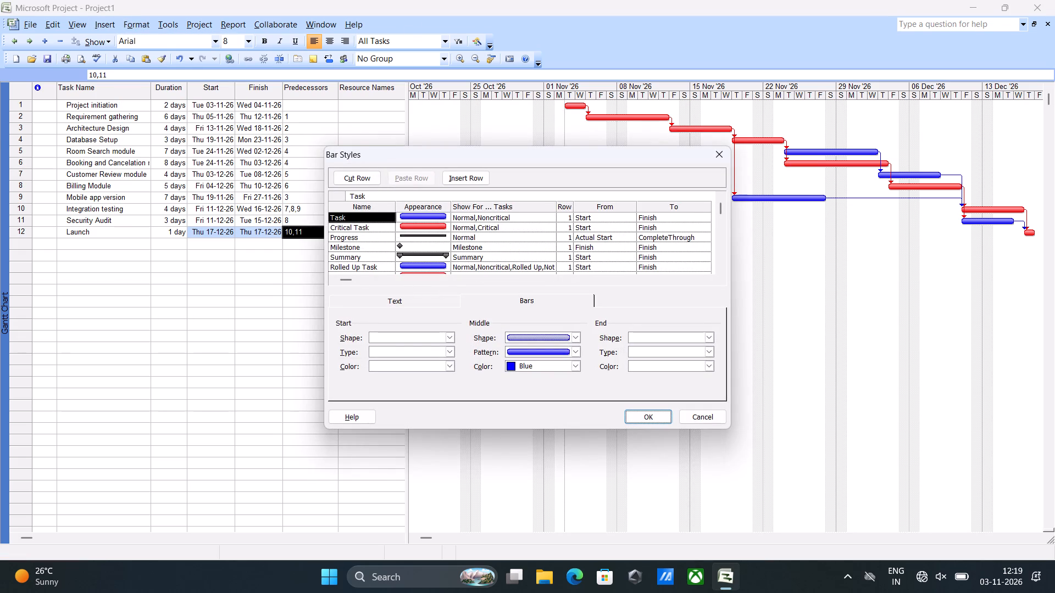
click(362, 228)
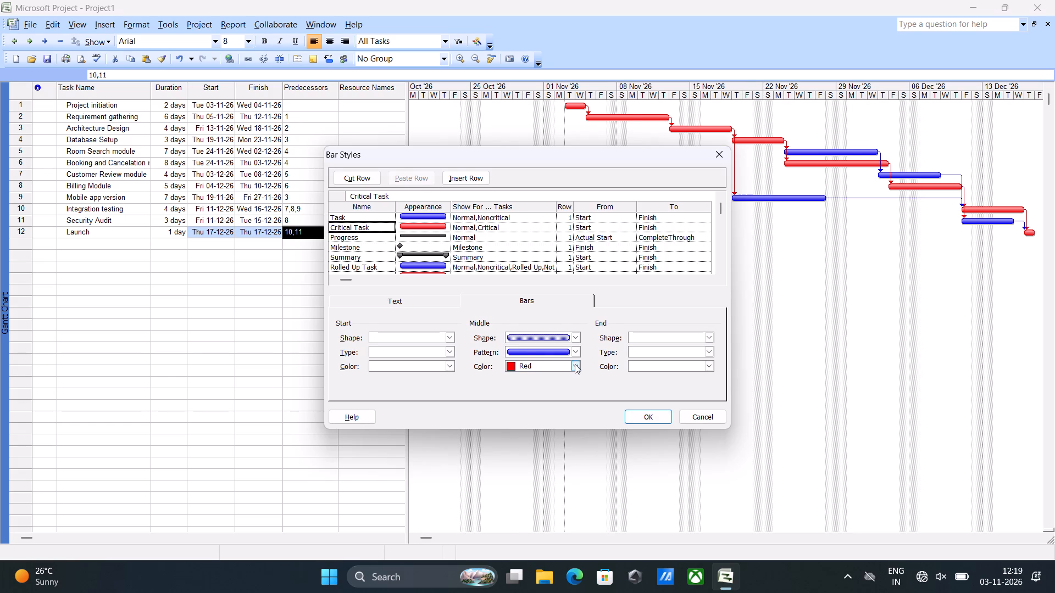
click(575, 364)
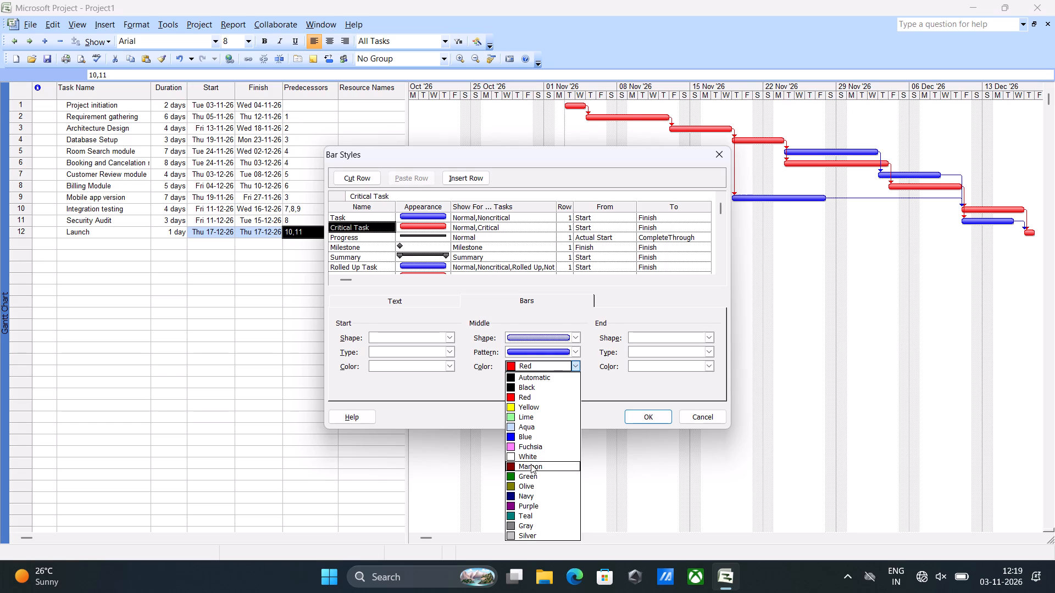
click(527, 504)
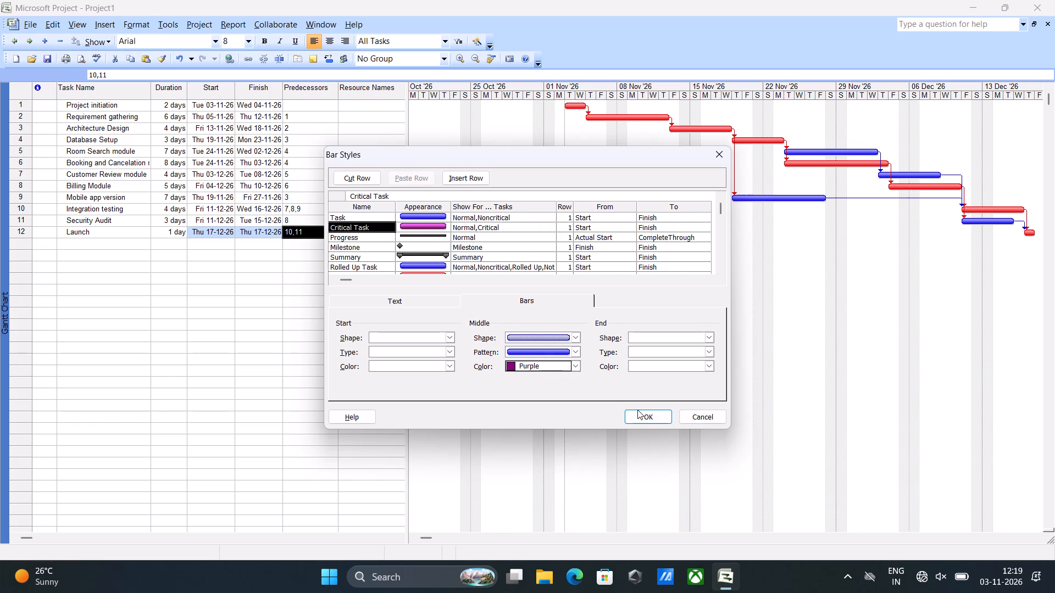
click(642, 416)
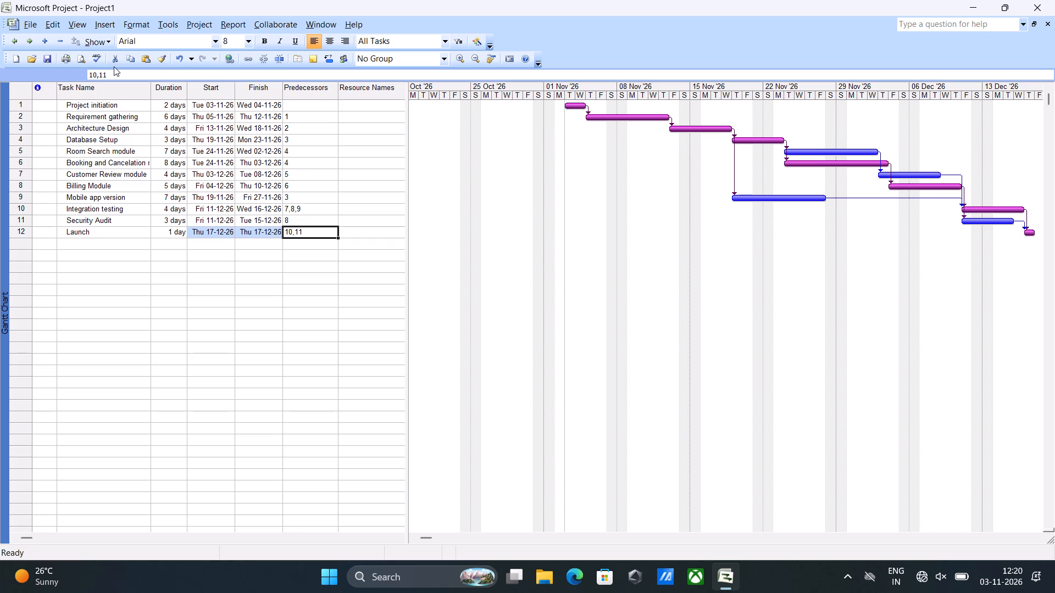
Set the text style colour for Critical Tasks to Blue.
click(138, 23)
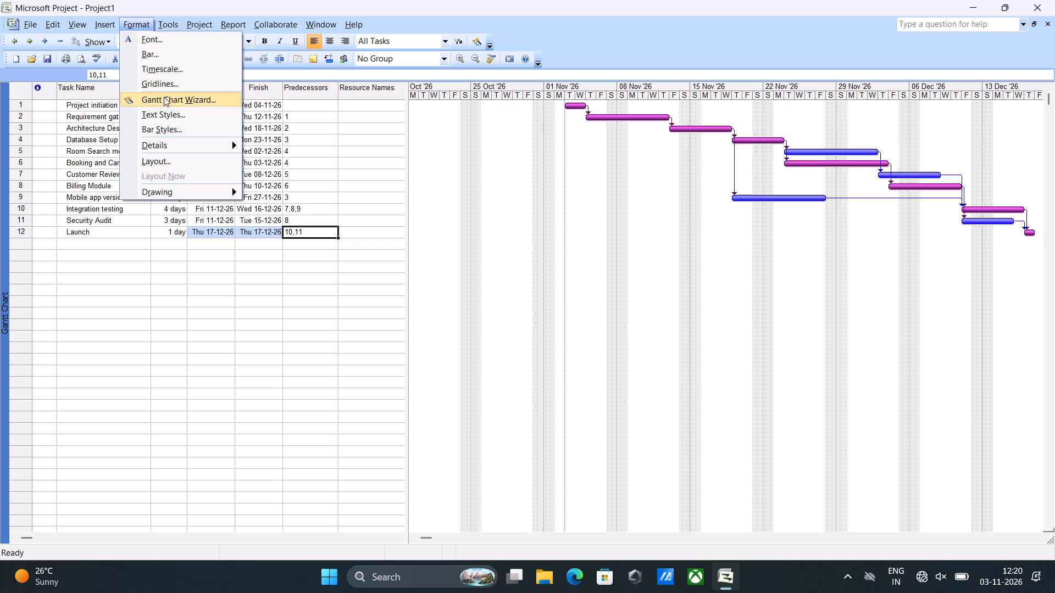
click(168, 114)
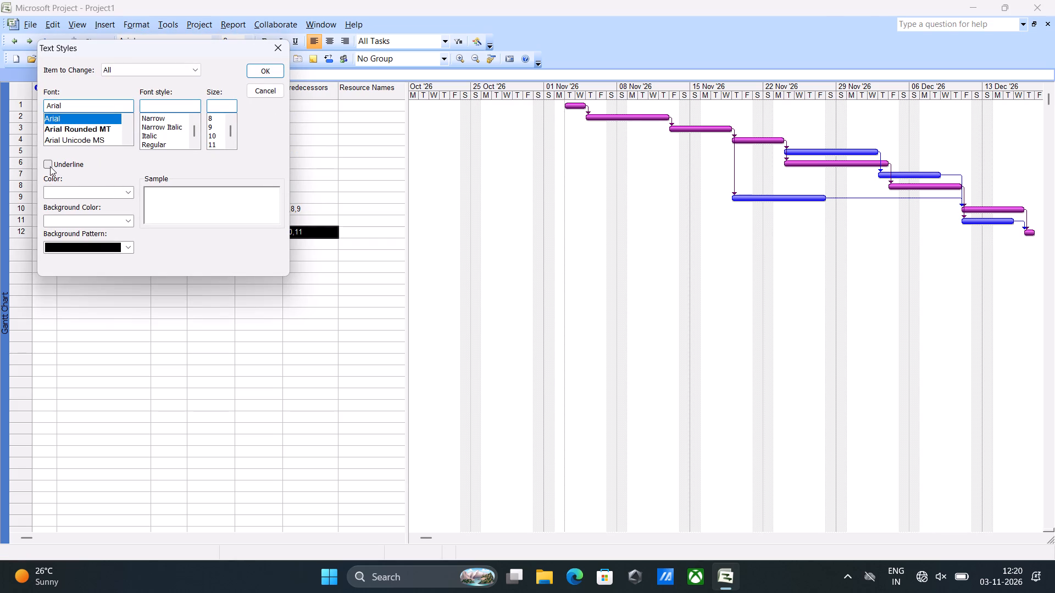
click(189, 71)
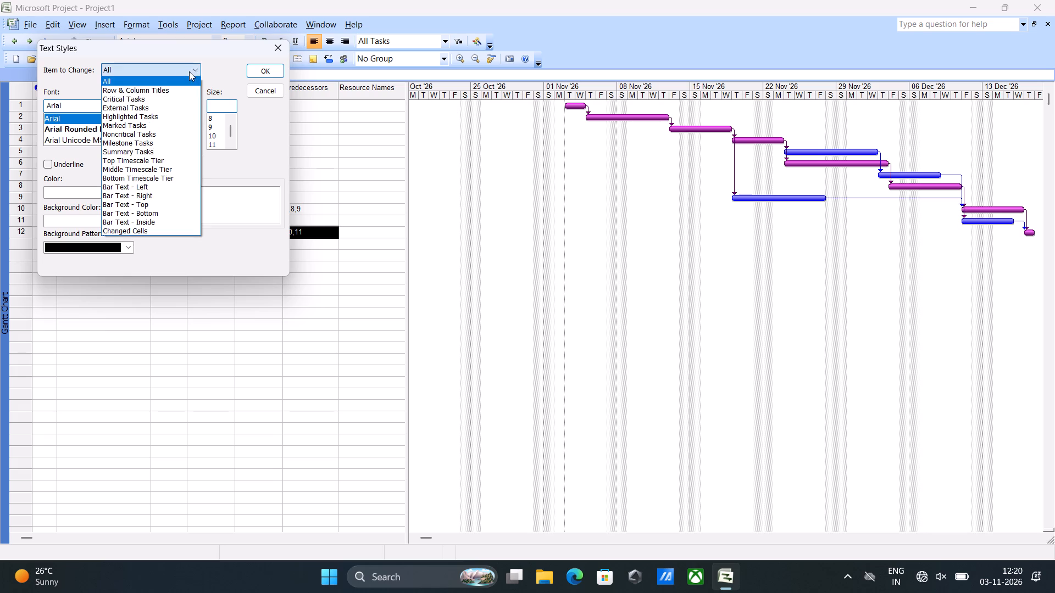
click(142, 98)
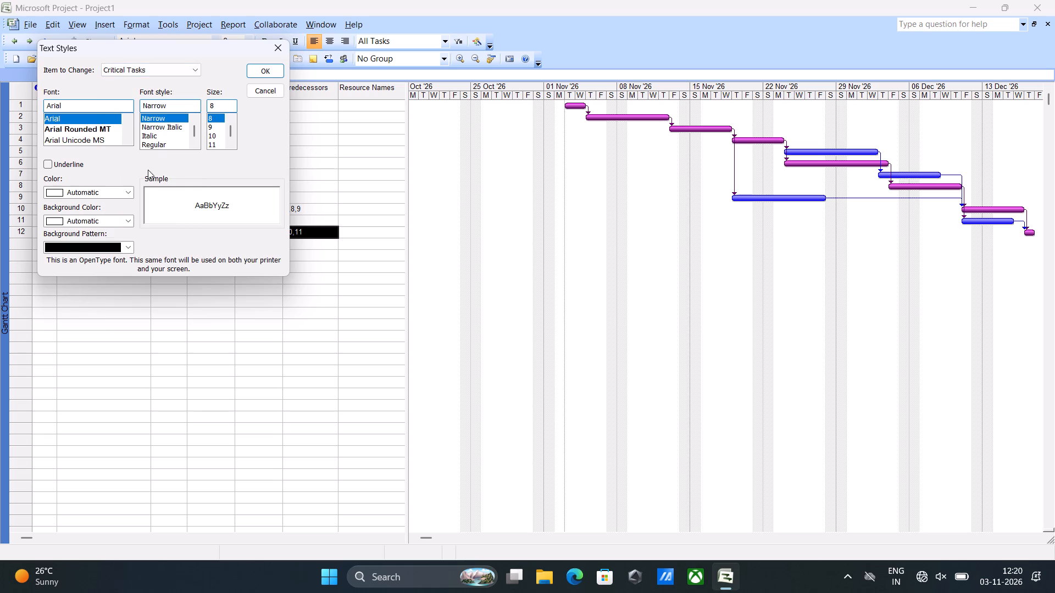
click(129, 194)
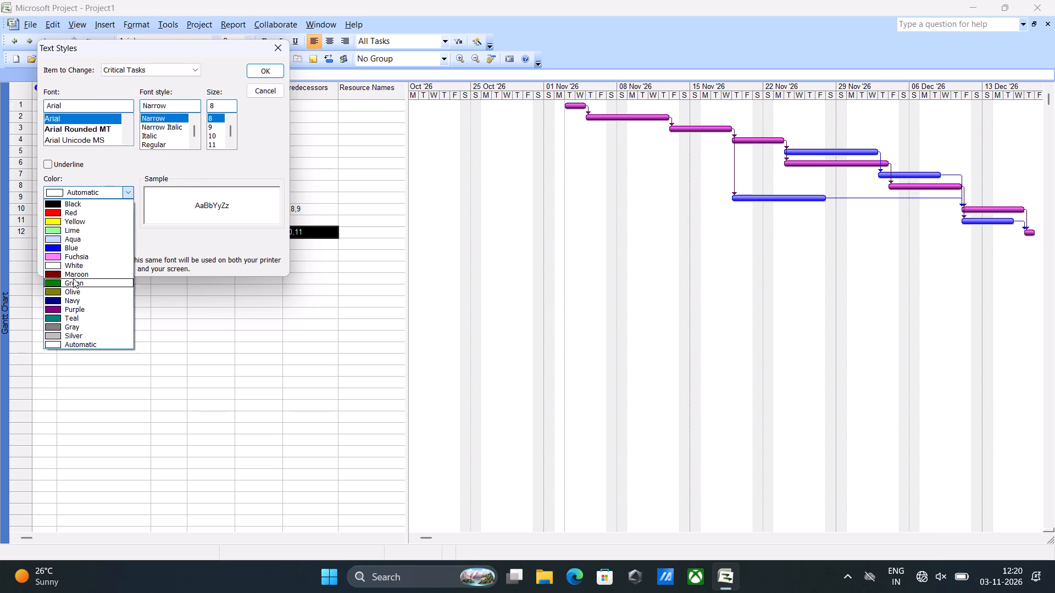
click(76, 247)
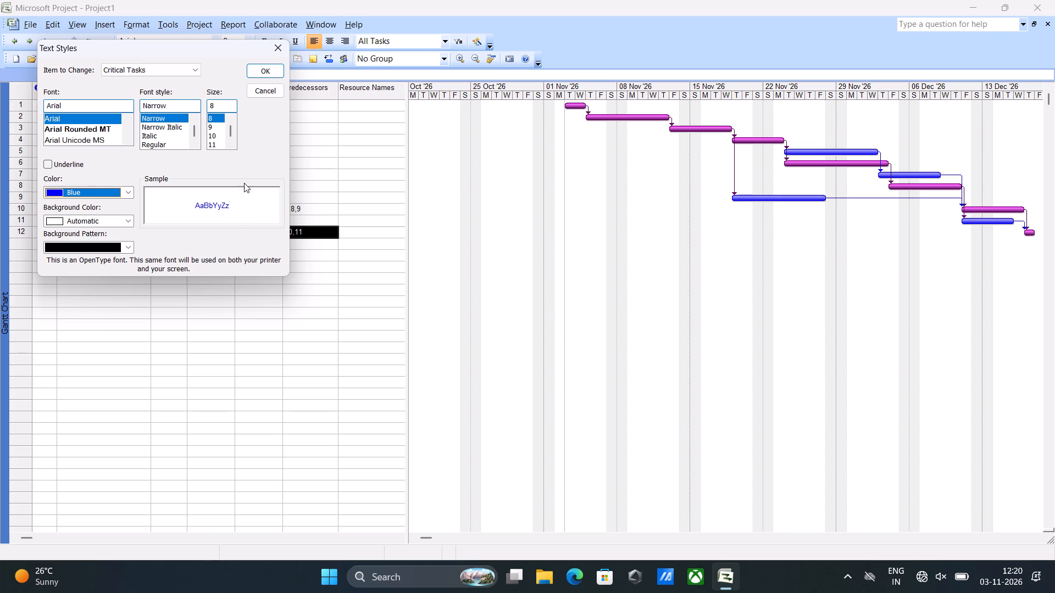
click(263, 67)
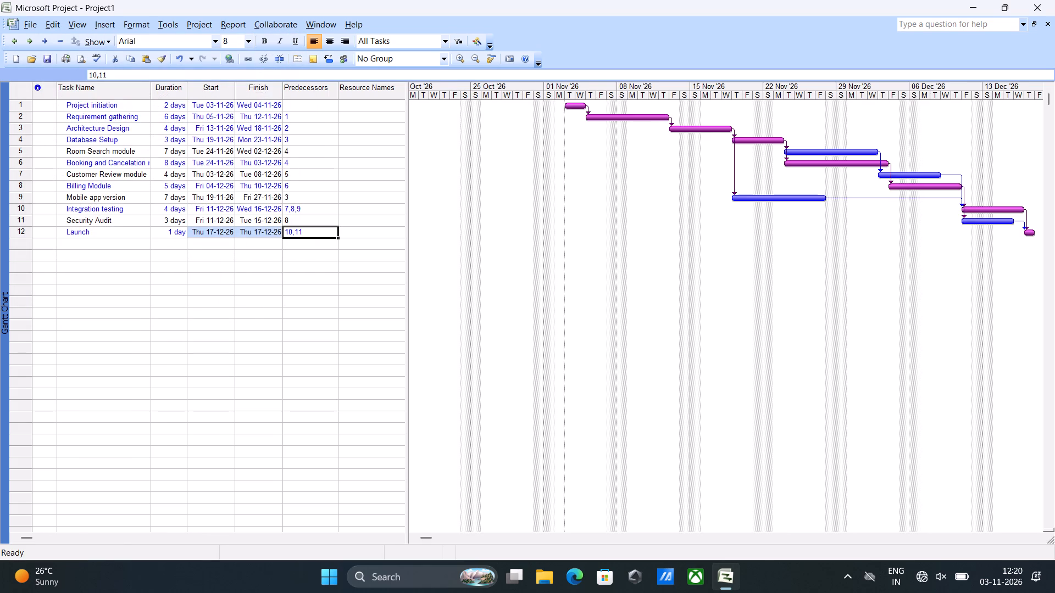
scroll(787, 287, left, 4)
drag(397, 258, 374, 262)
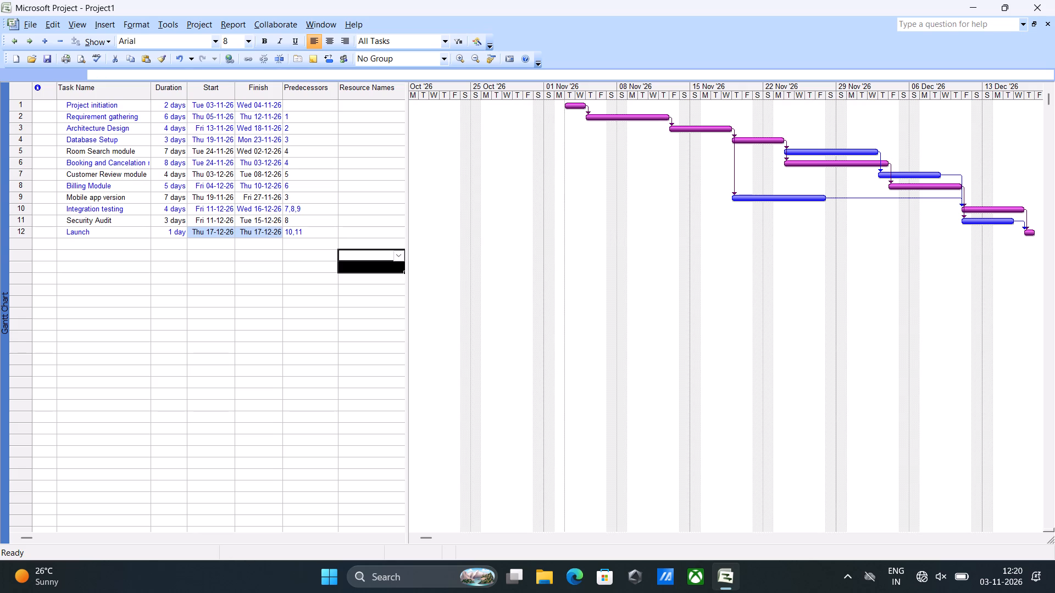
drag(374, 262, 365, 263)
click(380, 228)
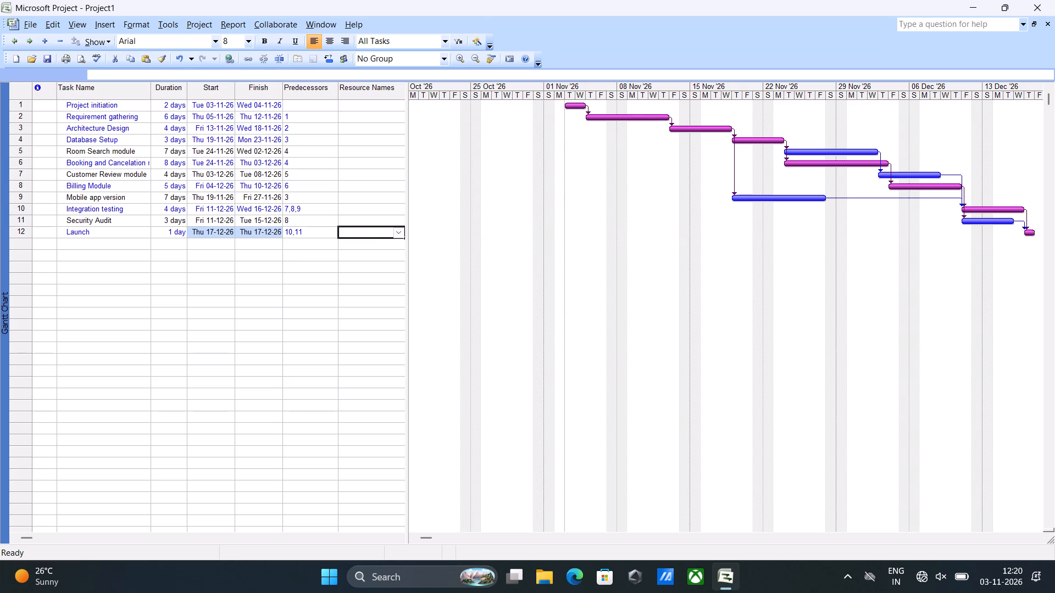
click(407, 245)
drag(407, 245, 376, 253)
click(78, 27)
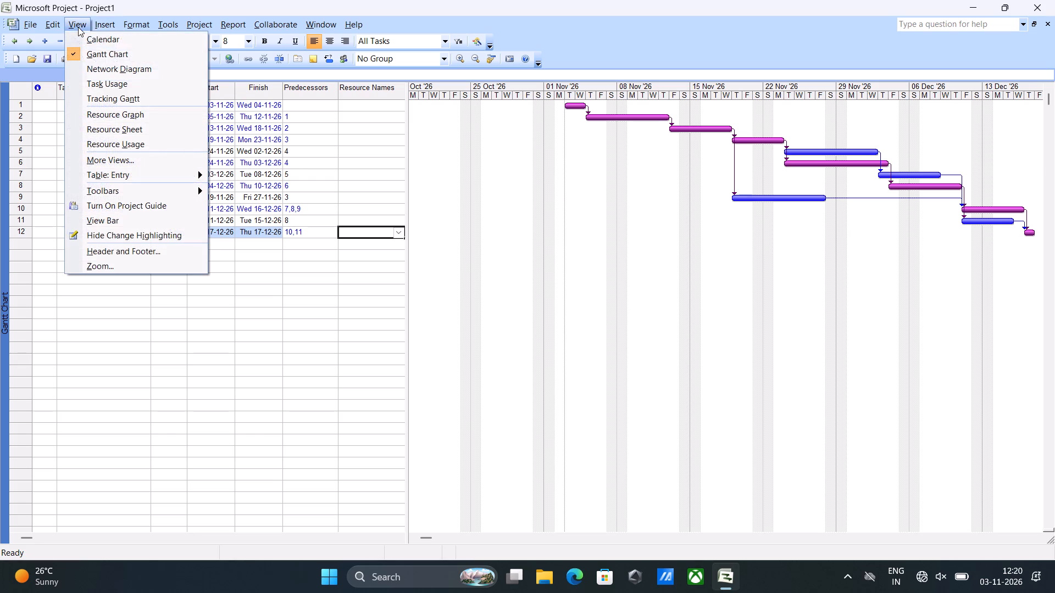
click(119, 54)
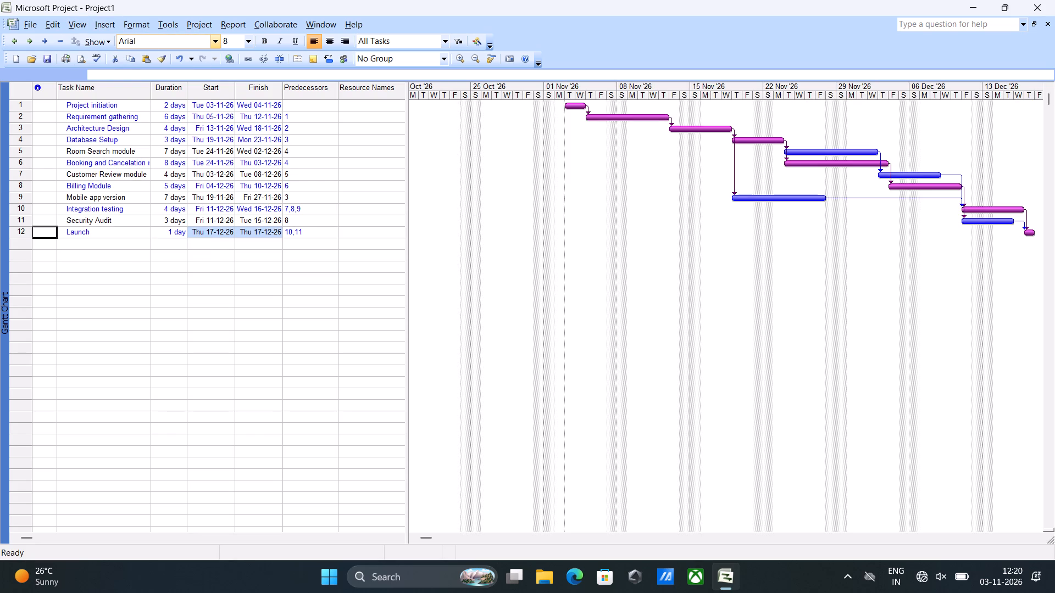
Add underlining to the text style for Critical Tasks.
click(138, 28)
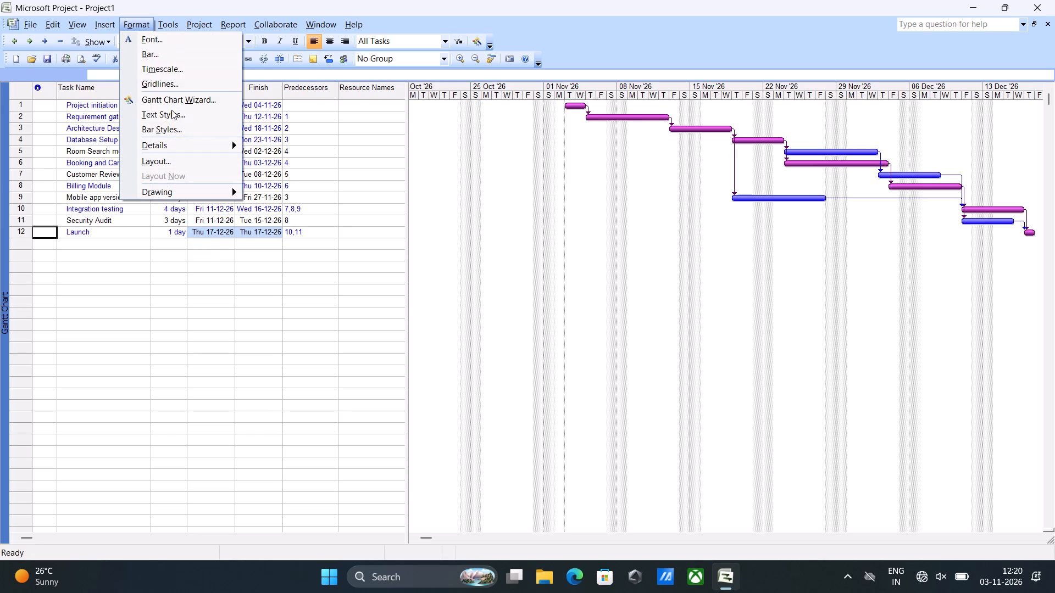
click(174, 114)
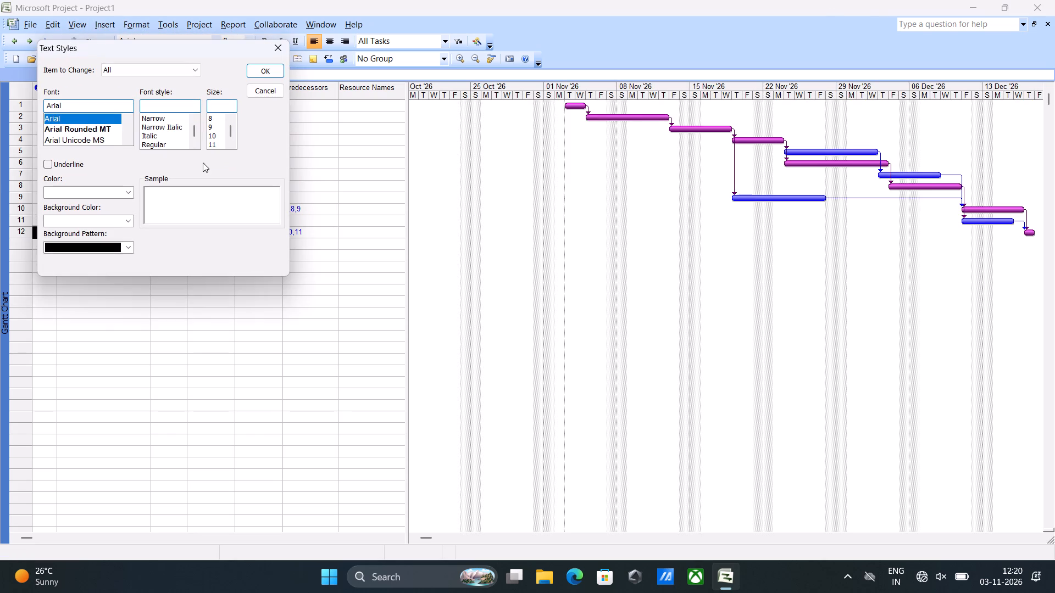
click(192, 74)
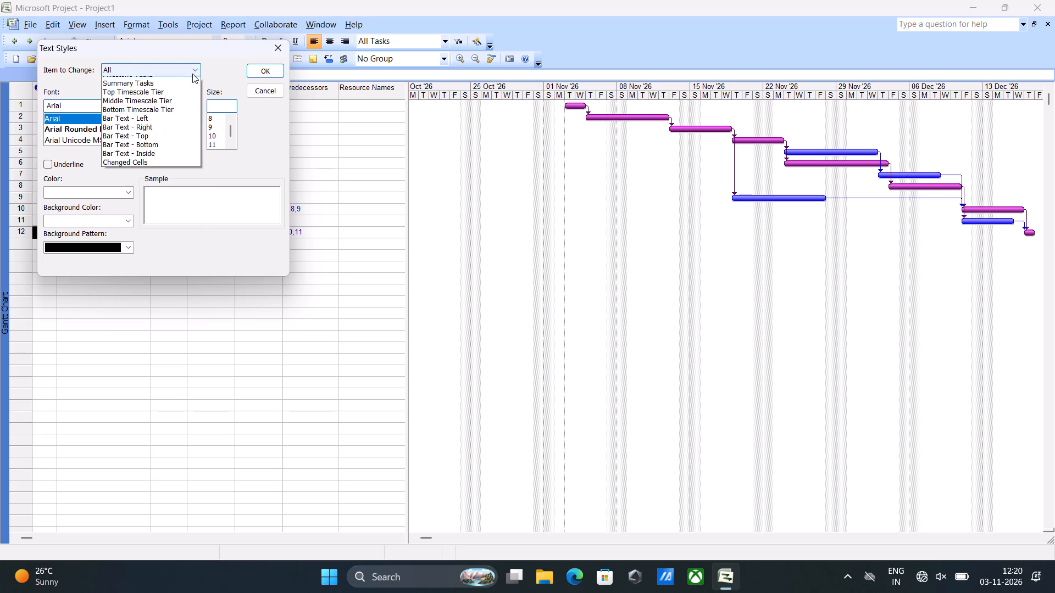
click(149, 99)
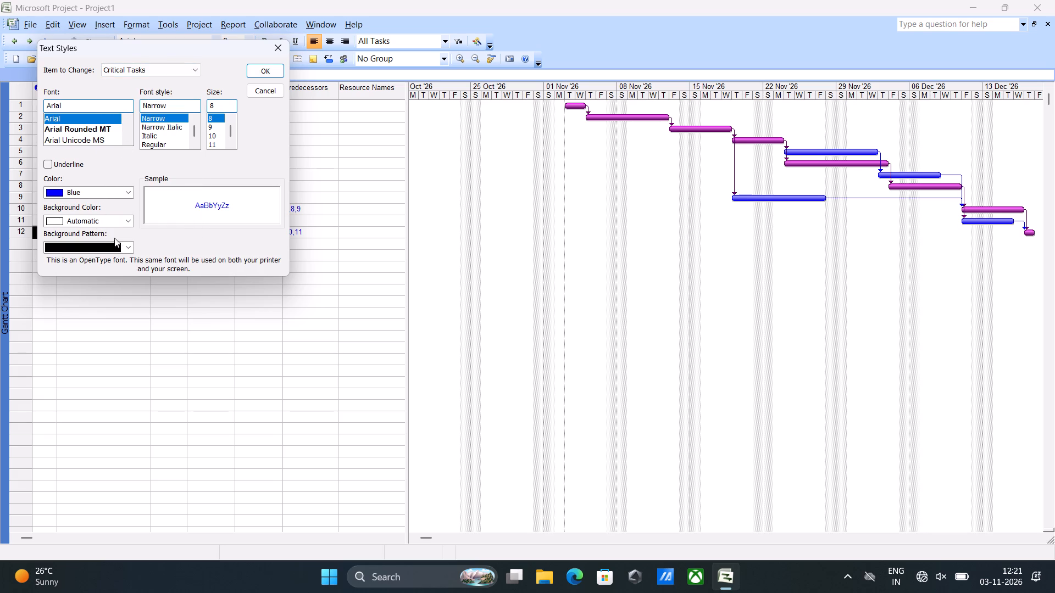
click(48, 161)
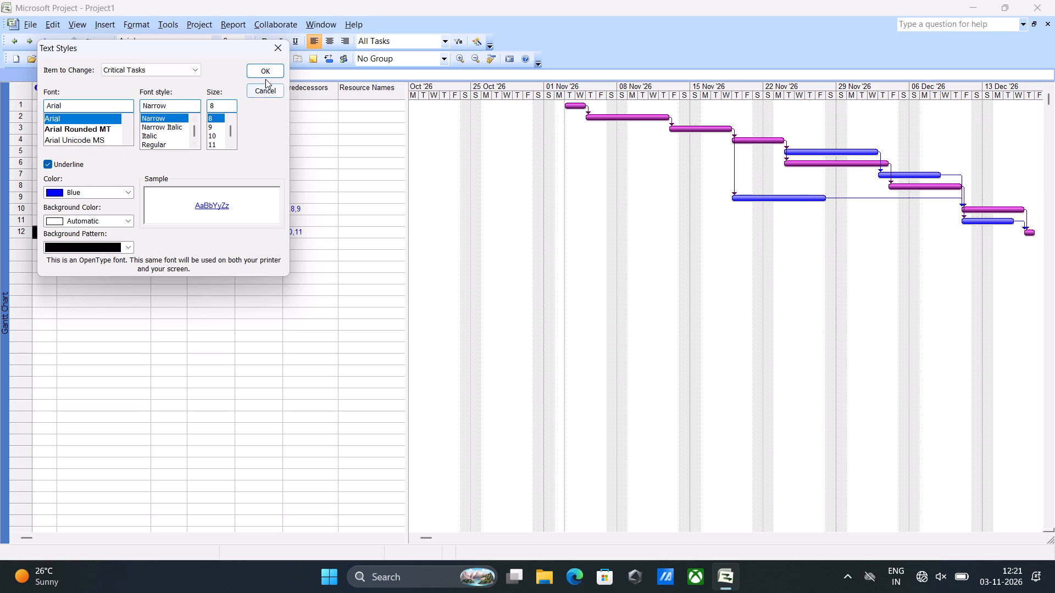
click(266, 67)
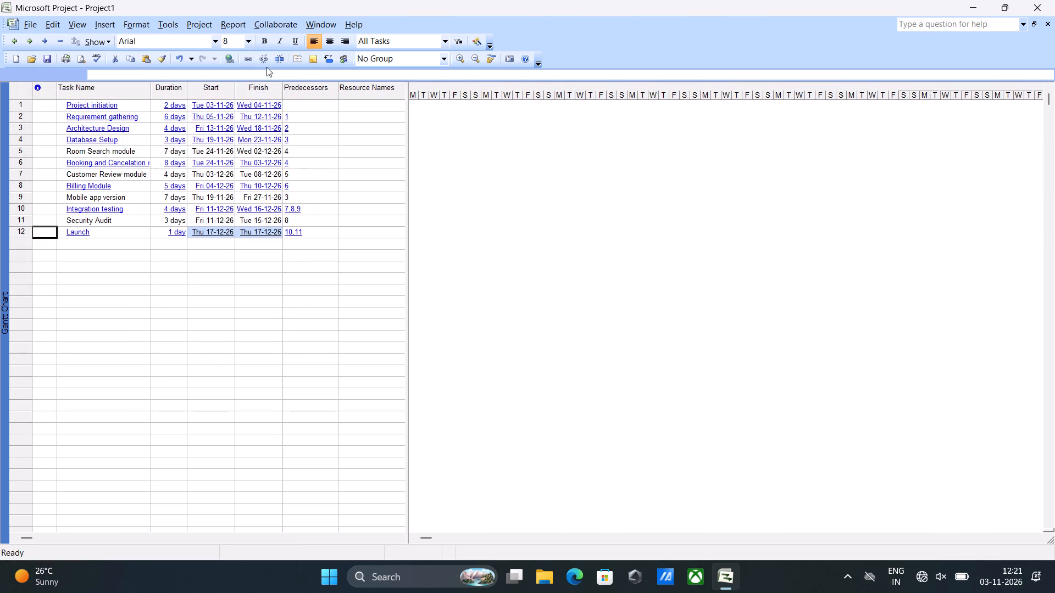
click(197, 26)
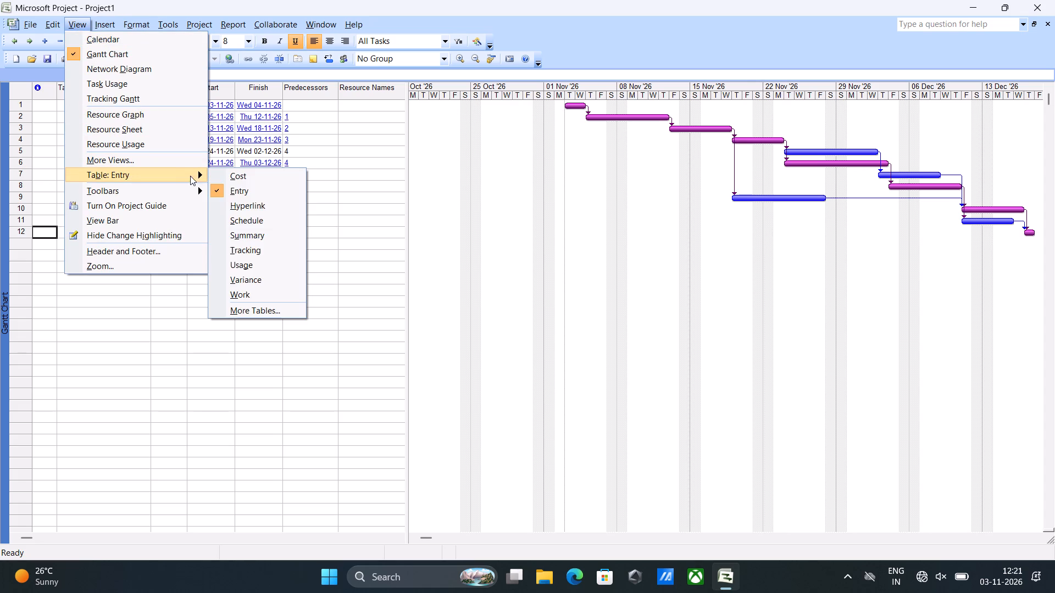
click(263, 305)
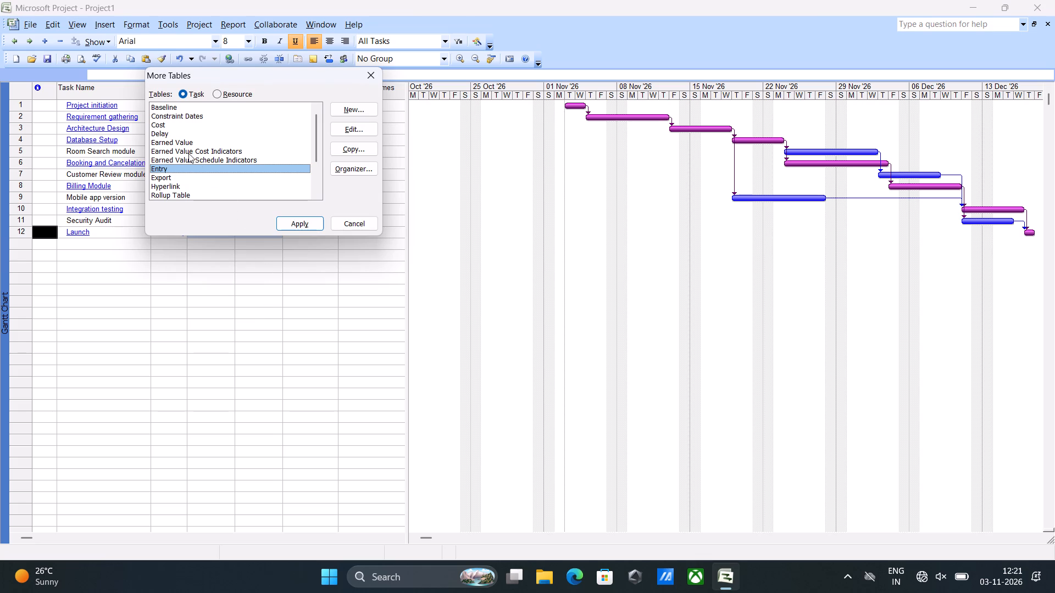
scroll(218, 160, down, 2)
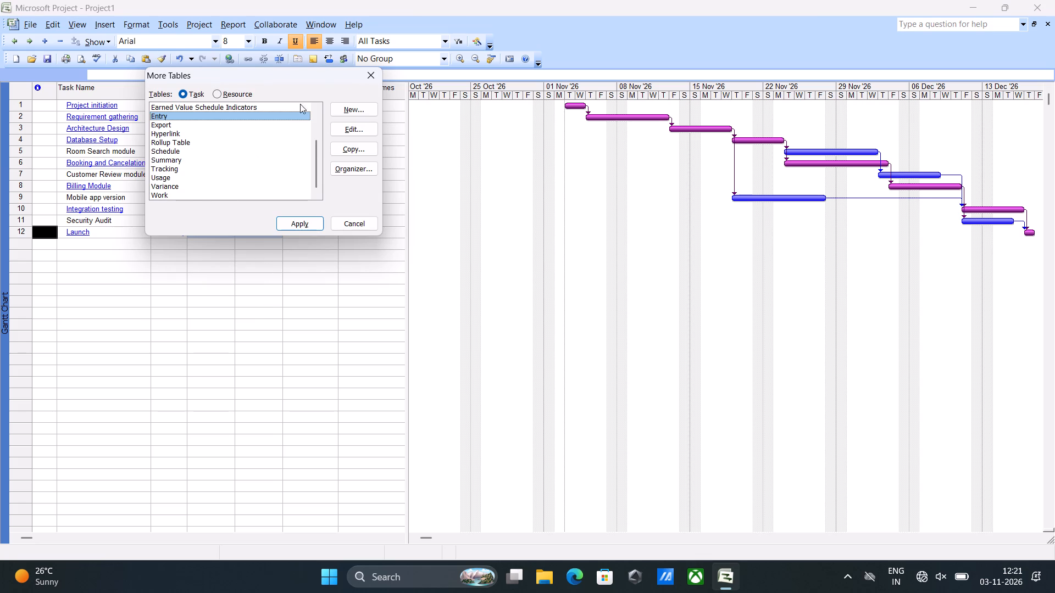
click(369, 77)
Review the bar style settings of the Critical Task row.
click(140, 28)
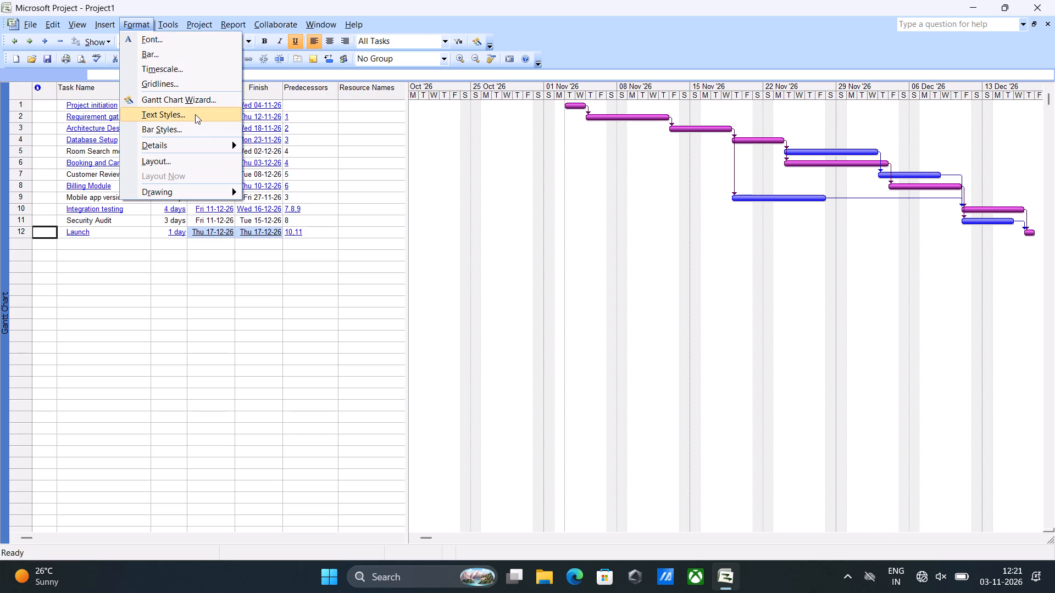
click(188, 127)
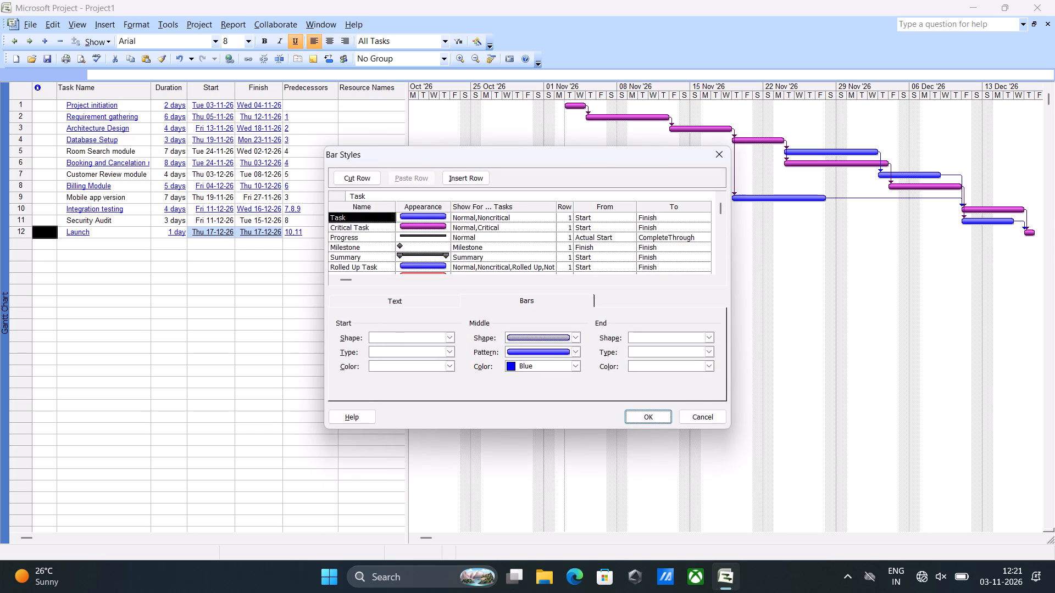
click(355, 232)
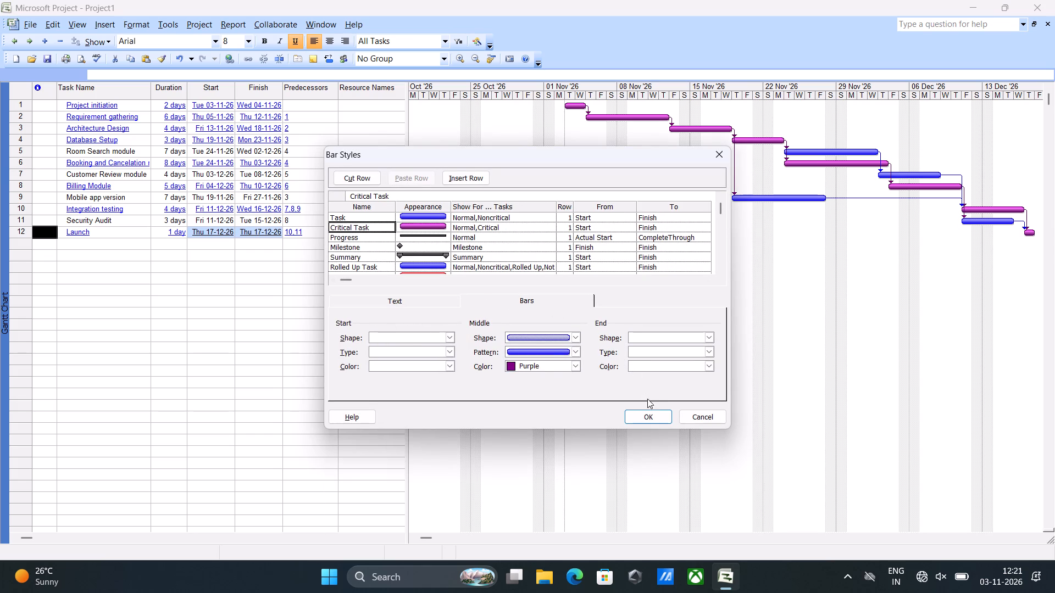
click(649, 418)
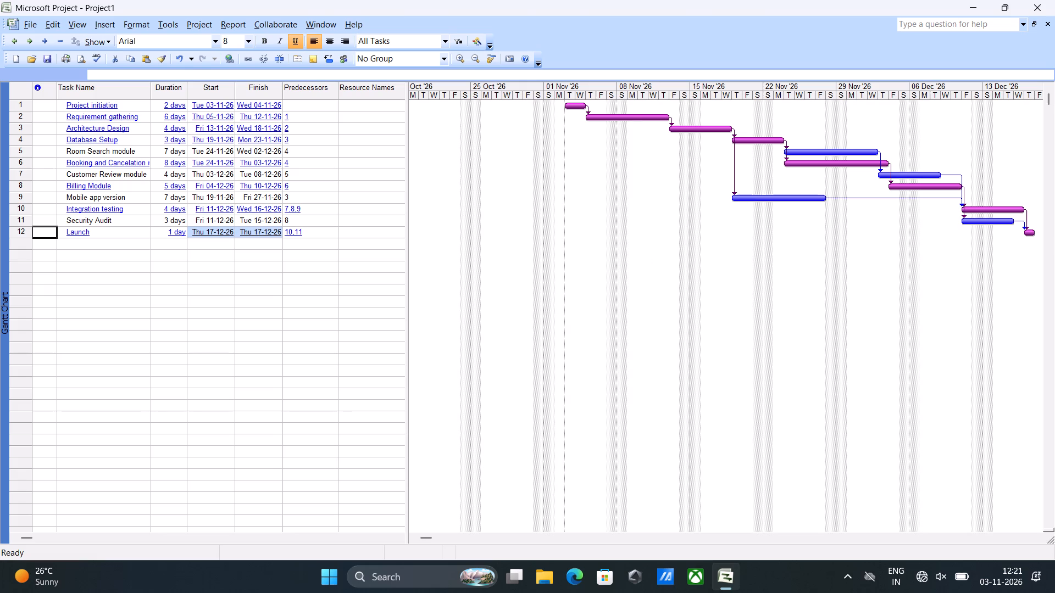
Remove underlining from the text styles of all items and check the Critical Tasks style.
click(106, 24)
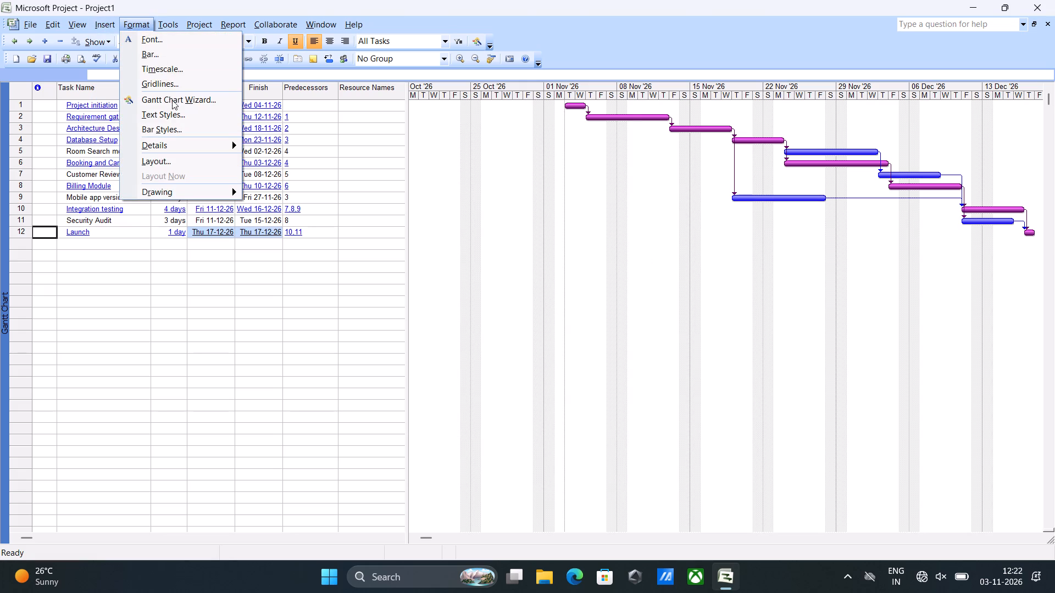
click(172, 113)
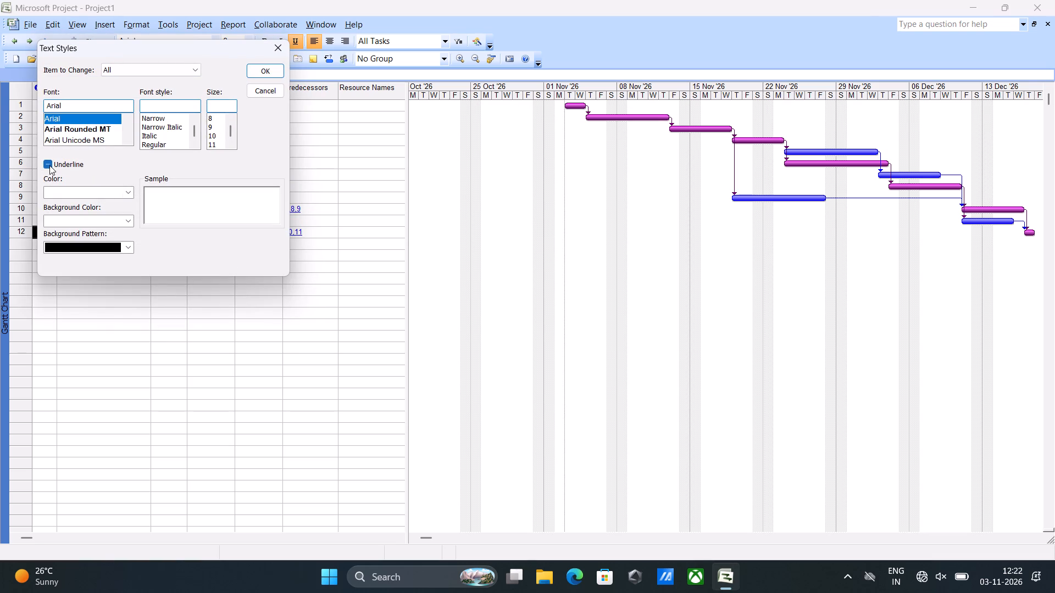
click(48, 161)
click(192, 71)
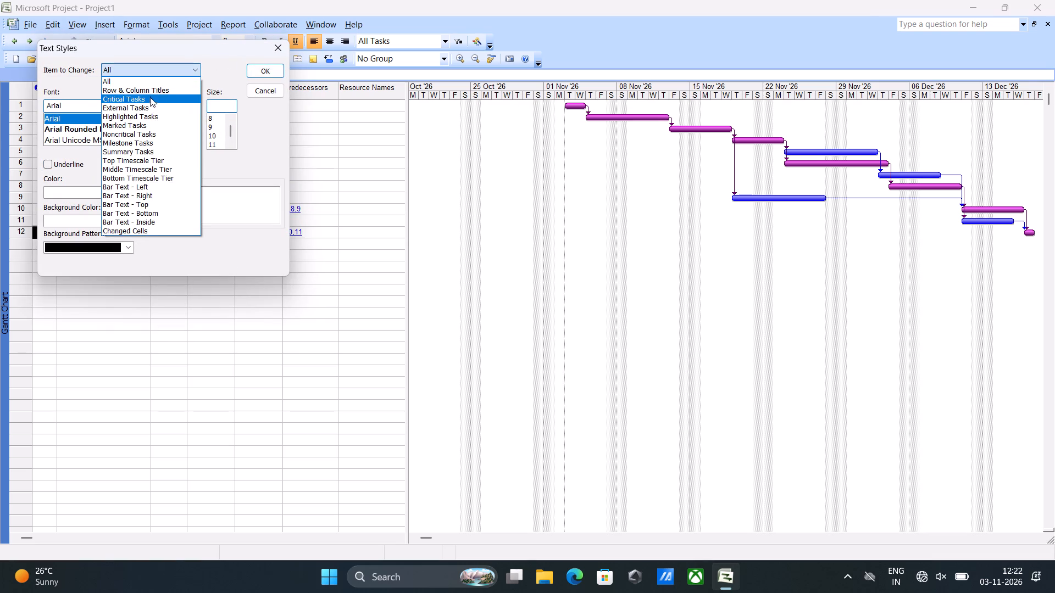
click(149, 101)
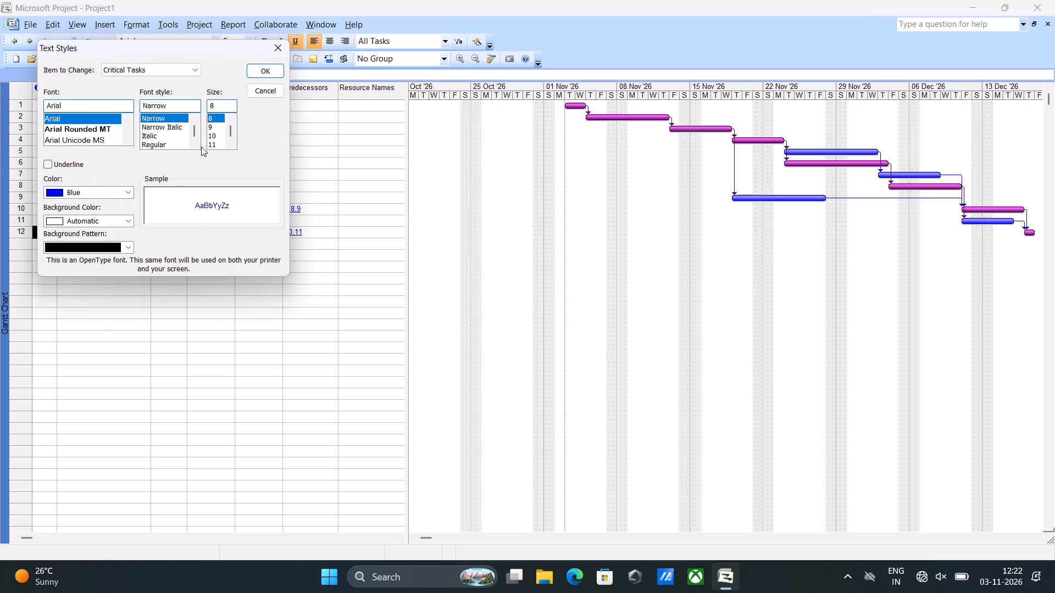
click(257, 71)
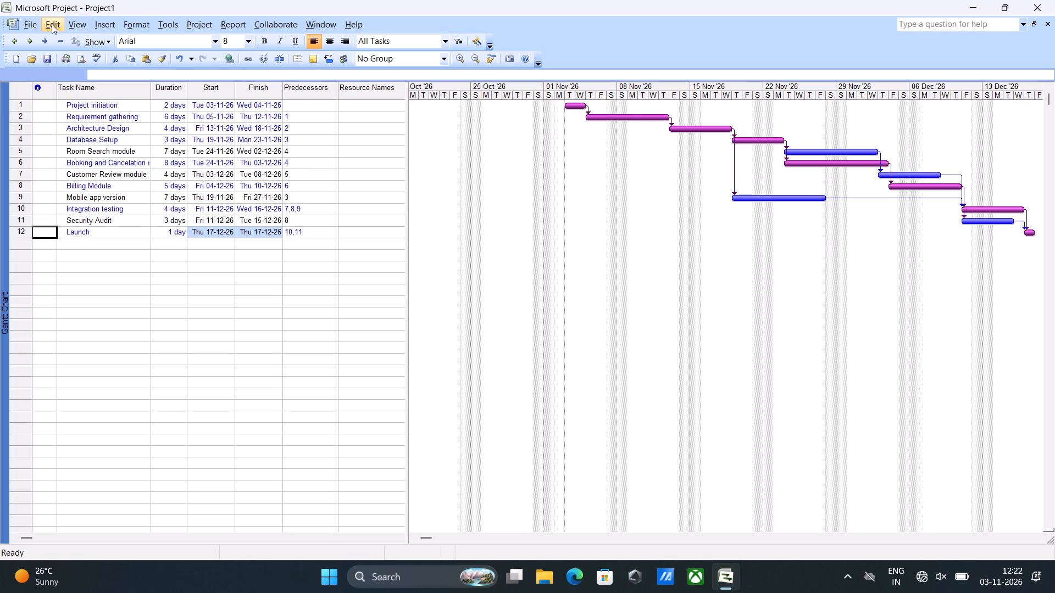
Apply the Schedule task table to the Gantt Chart view.
click(75, 28)
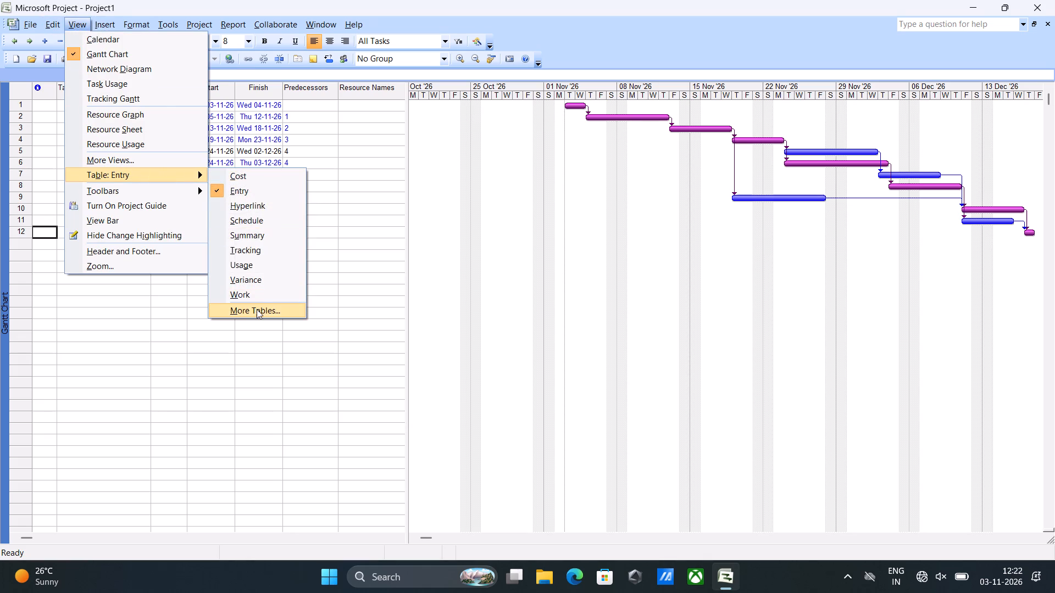
click(257, 309)
scroll(180, 180, down, 1)
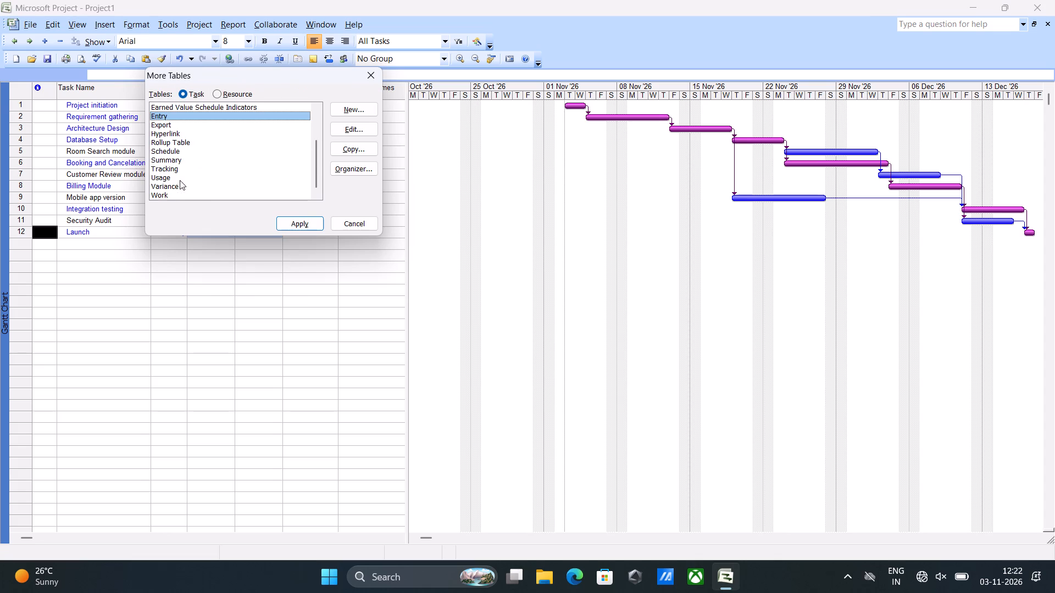
scroll(180, 180, down, 1)
click(165, 152)
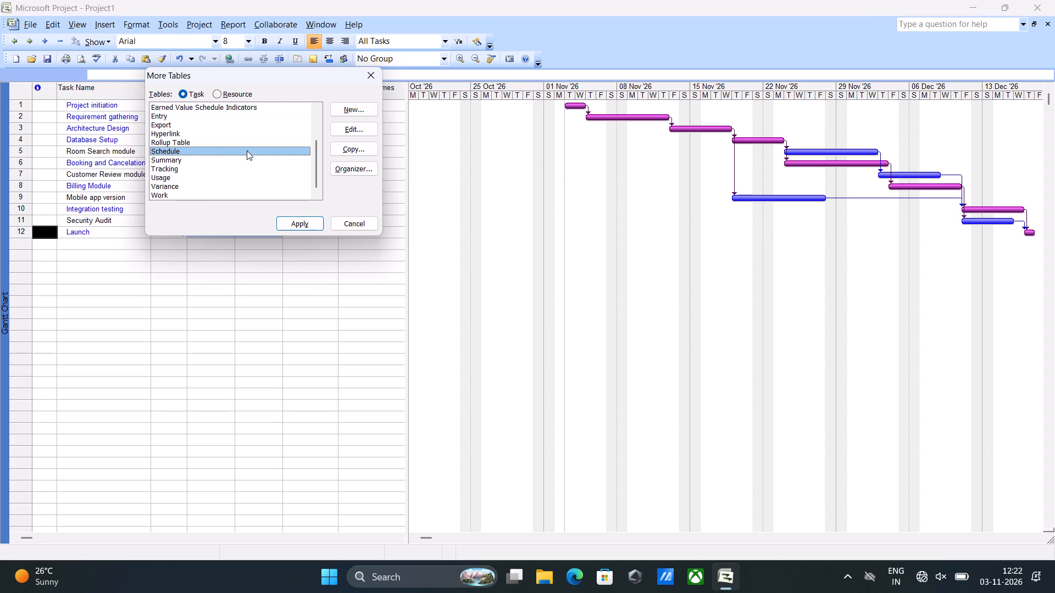
click(301, 226)
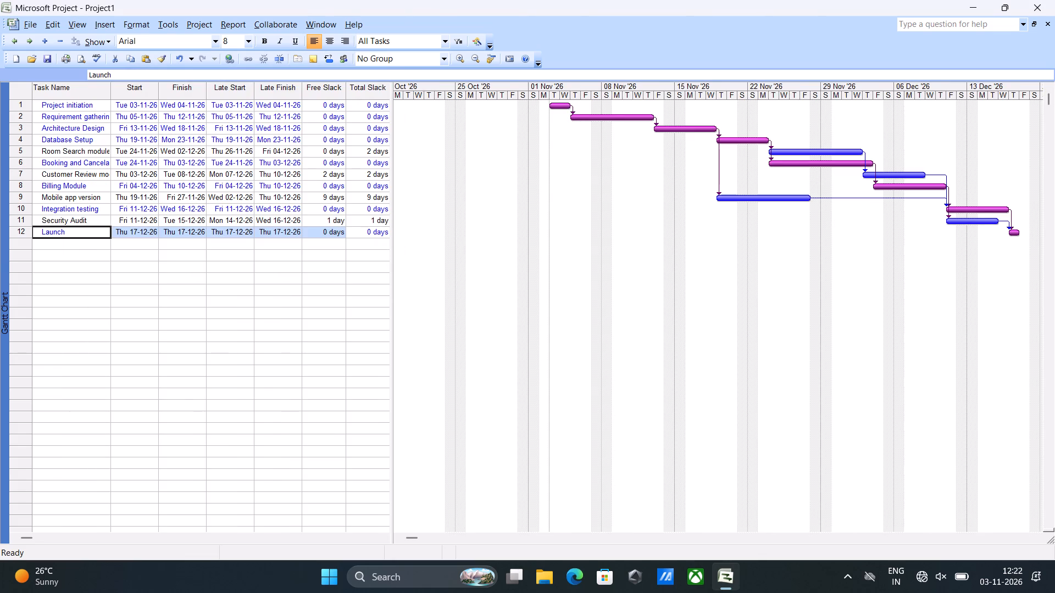
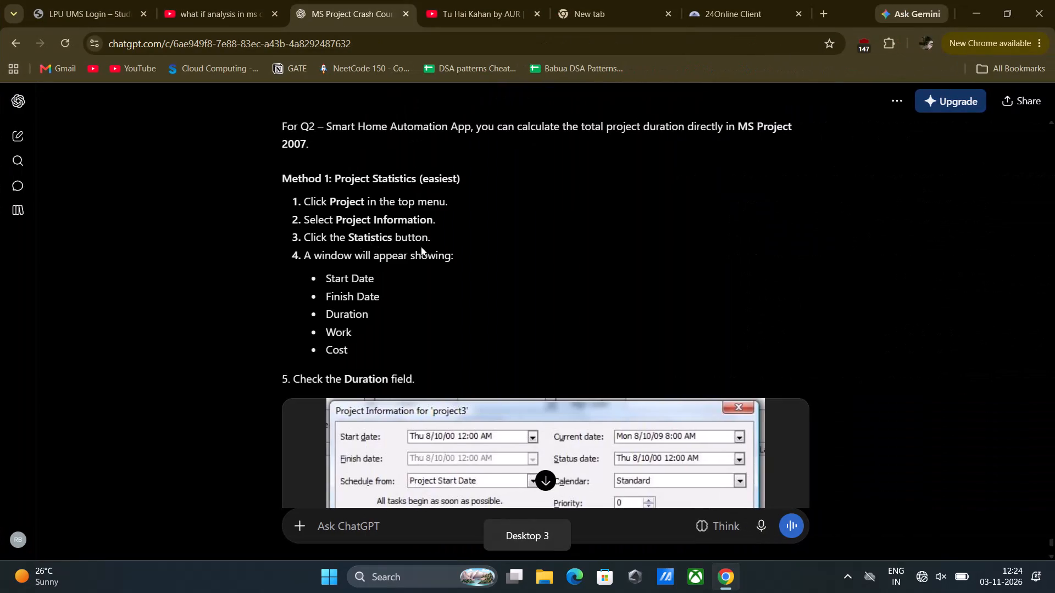
Read the ChatGPT what-if instructions for delaying Task F by six days, including the predecessor change and the Schedule table check.
scroll(425, 248, up, 10)
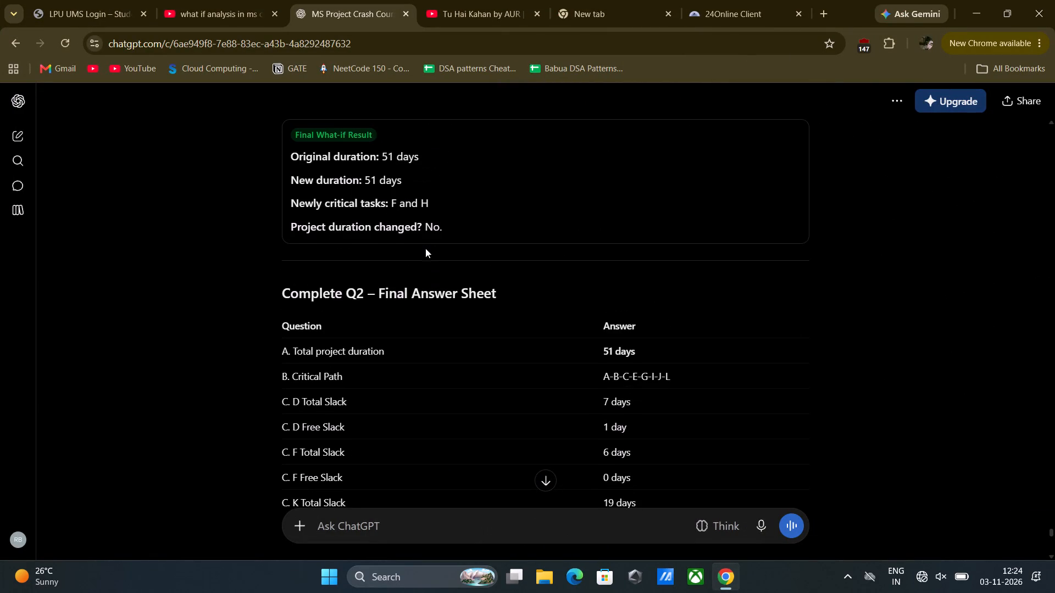
scroll(425, 248, up, 6)
scroll(425, 248, down, 2)
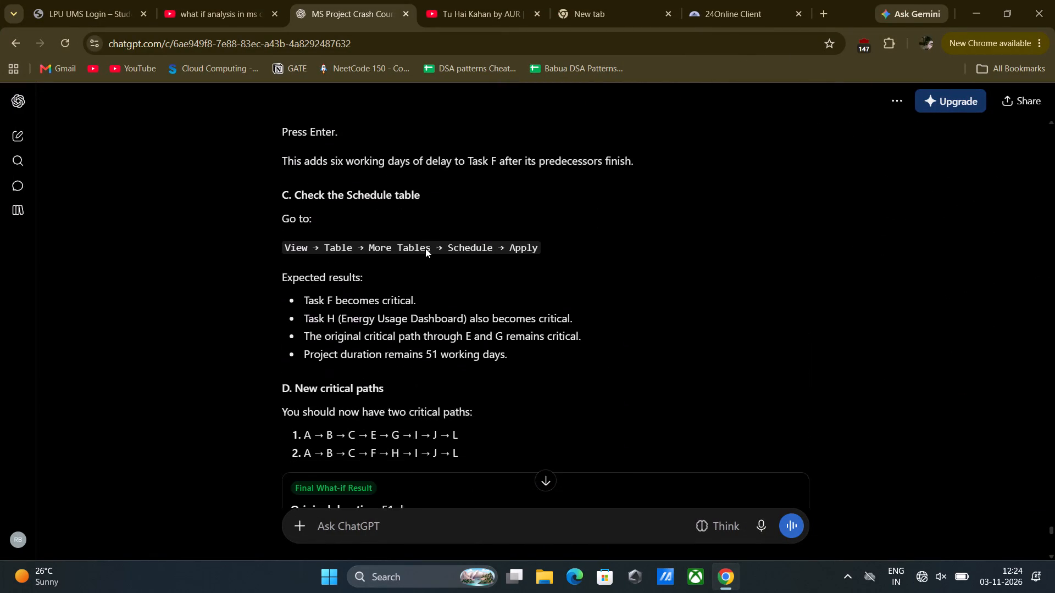
scroll(425, 248, down, 2)
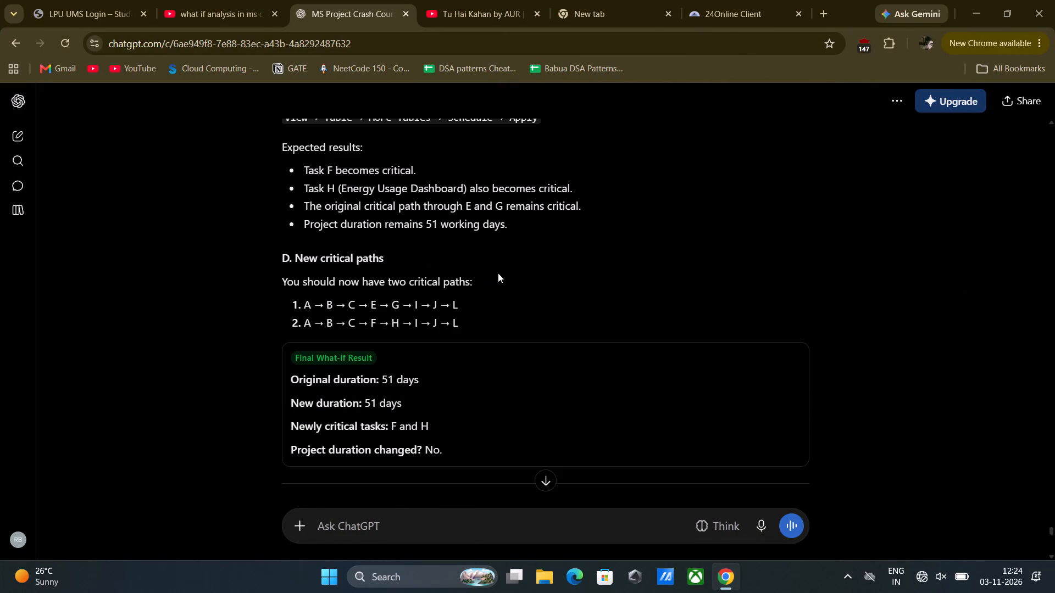
scroll(506, 265, up, 5)
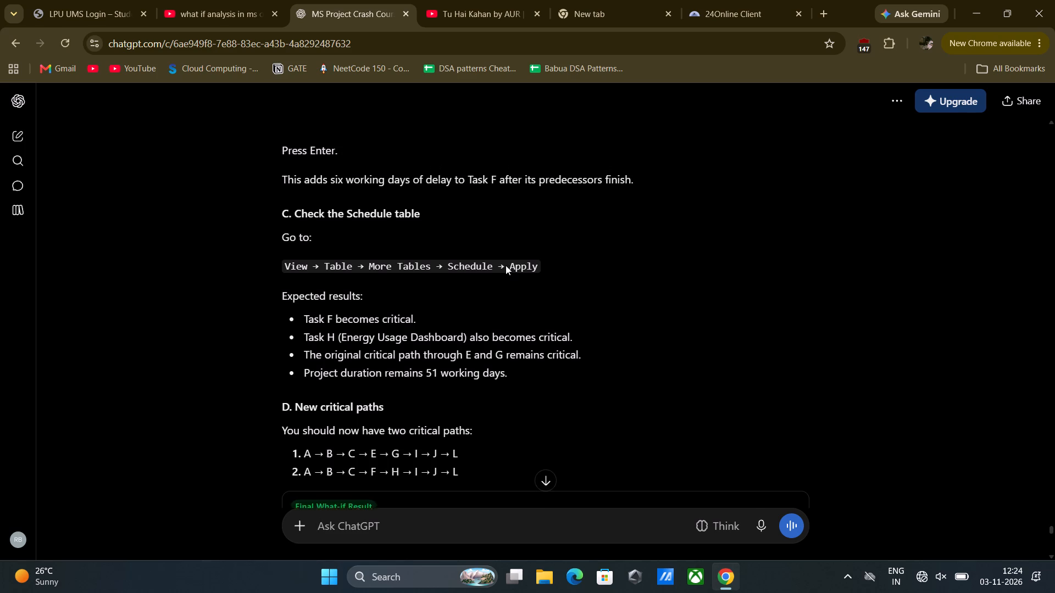
scroll(448, 268, up, 4)
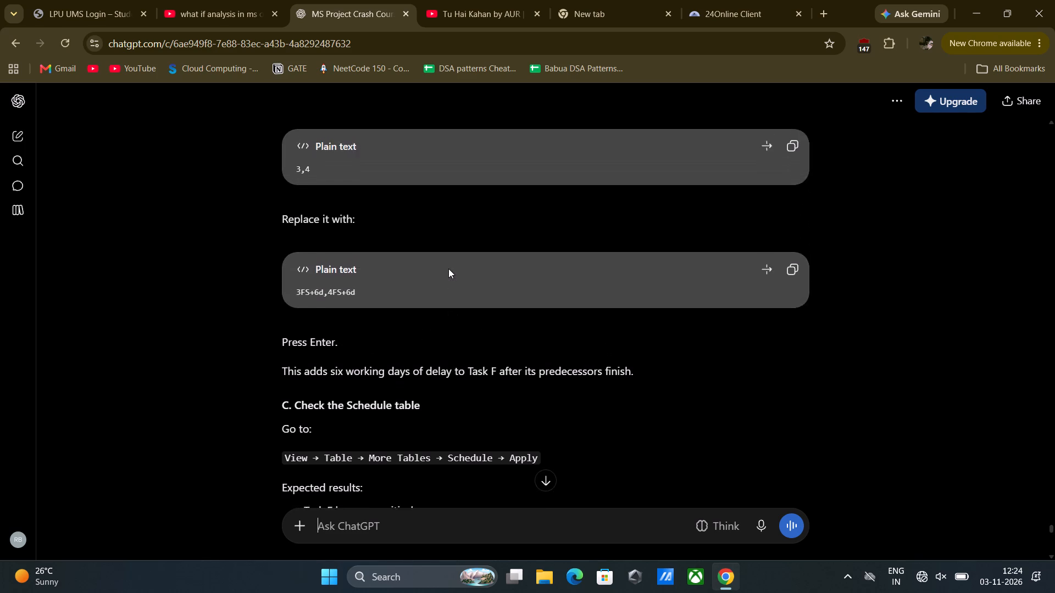
scroll(448, 268, up, 5)
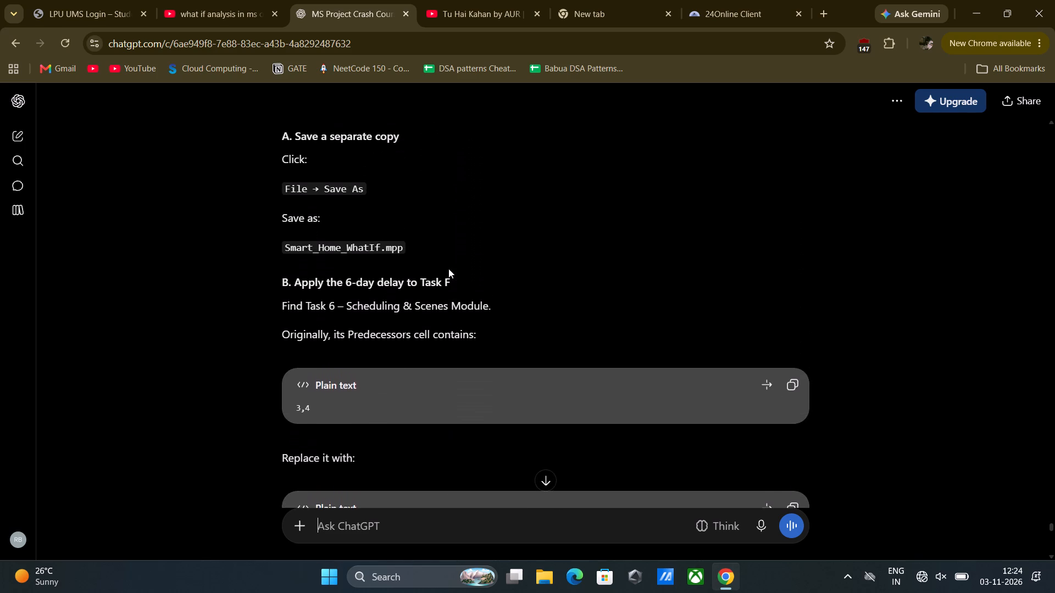
scroll(448, 268, up, 2)
scroll(448, 268, down, 3)
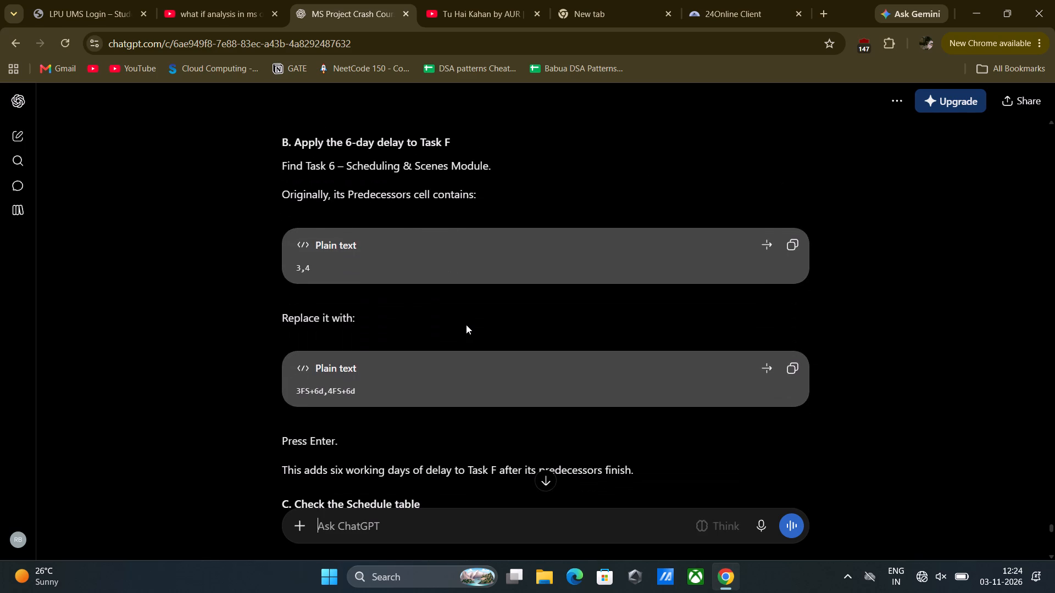
scroll(466, 325, up, 1)
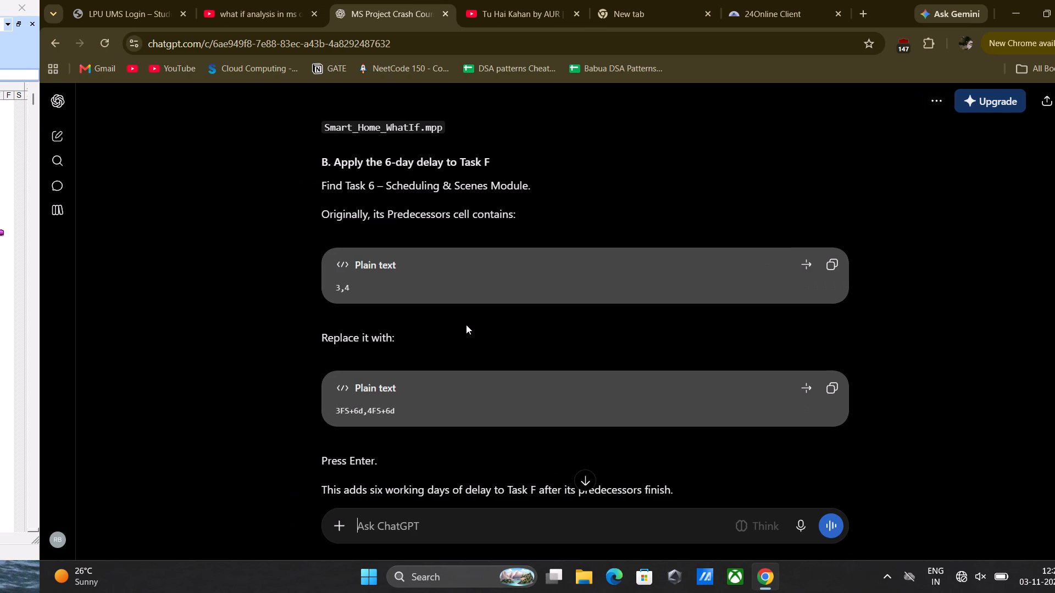
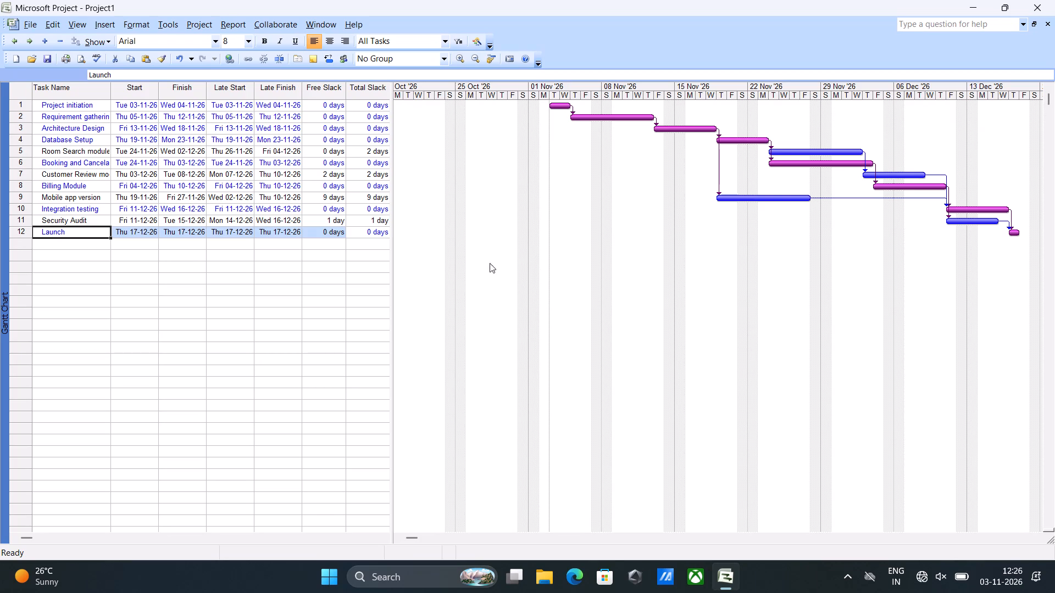
Try to save the project as "Hotel Room Booking System" in Project format on the OS (C:) drive.
click(25, 23)
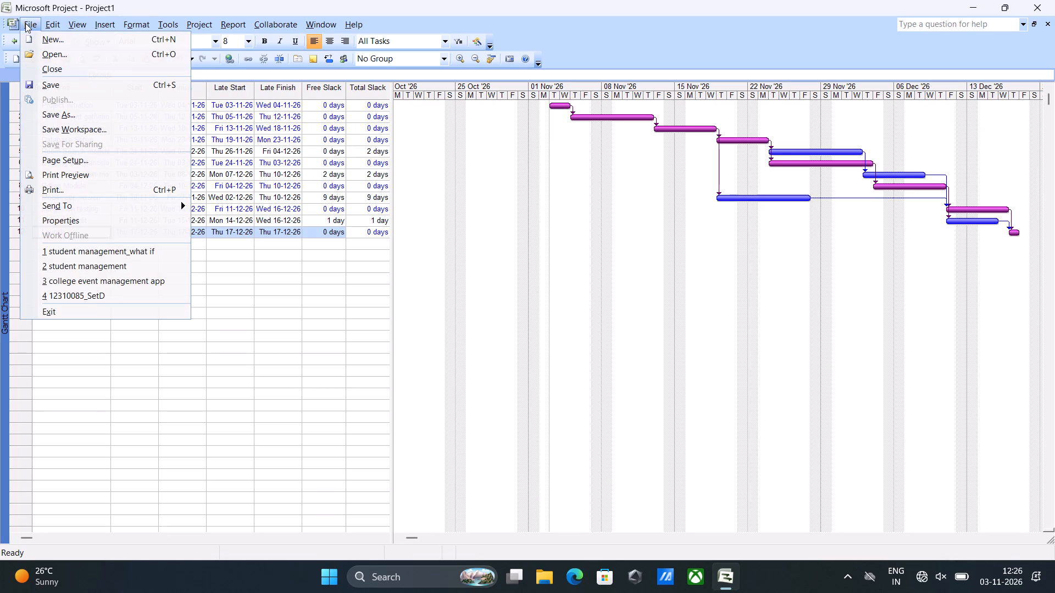
click(80, 116)
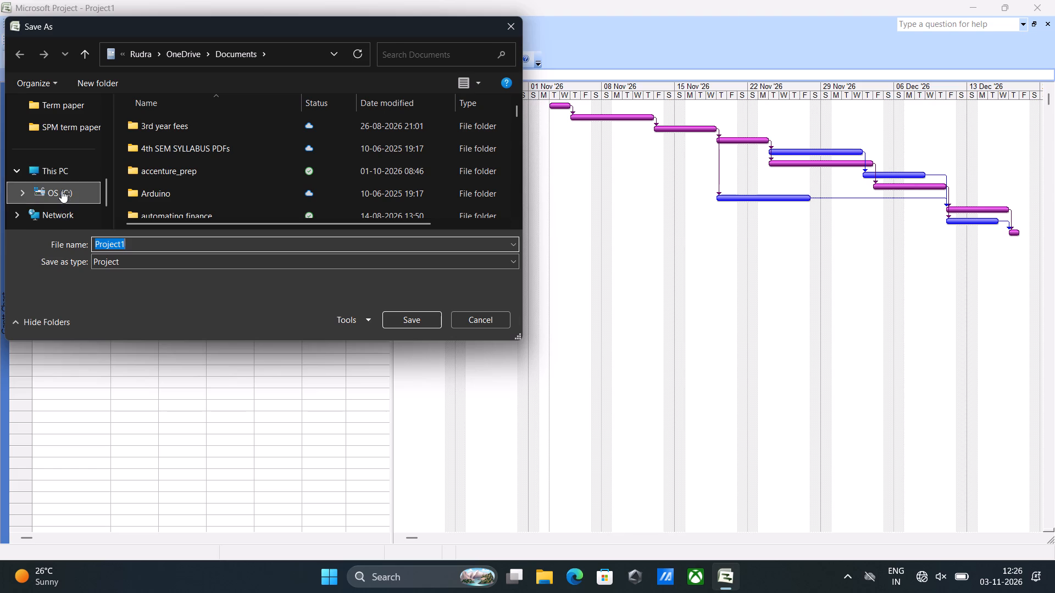
scroll(61, 175, down, 4)
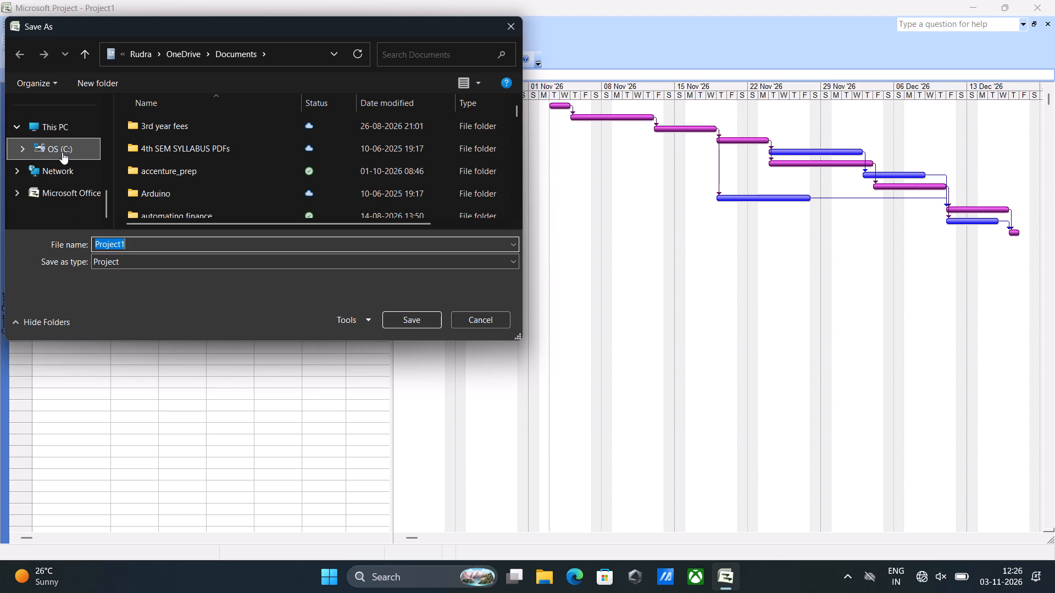
click(62, 152)
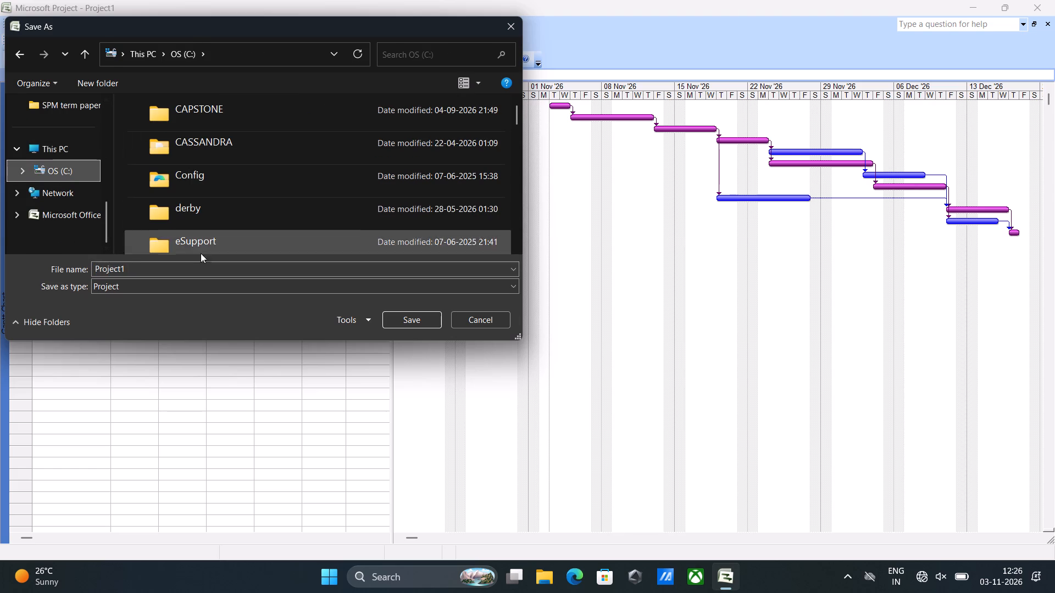
click(143, 266)
key(BackSpace)
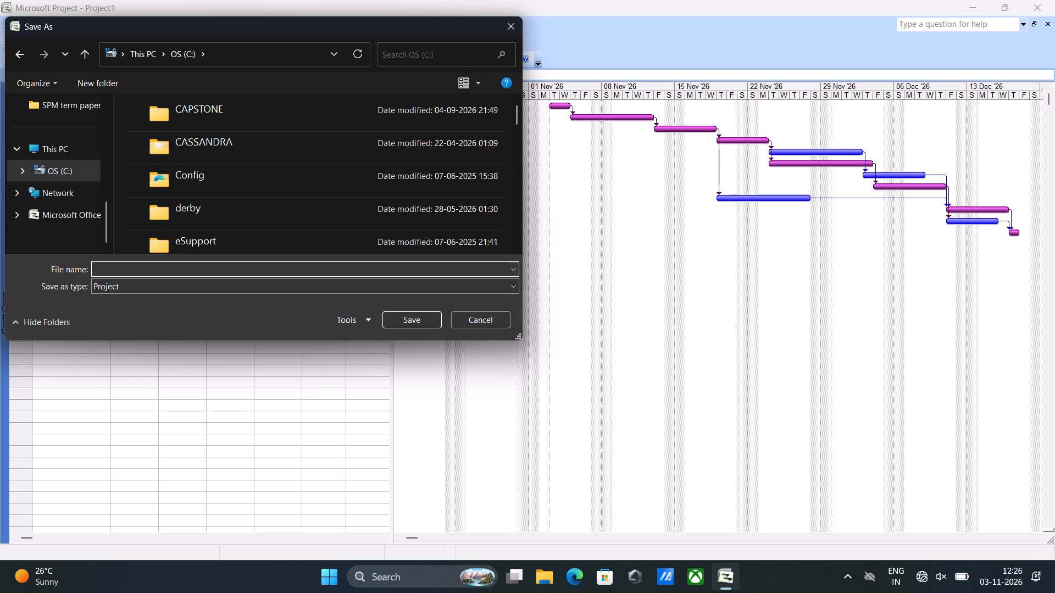
text(Hotel)
key(space)
text(Room Booking System)
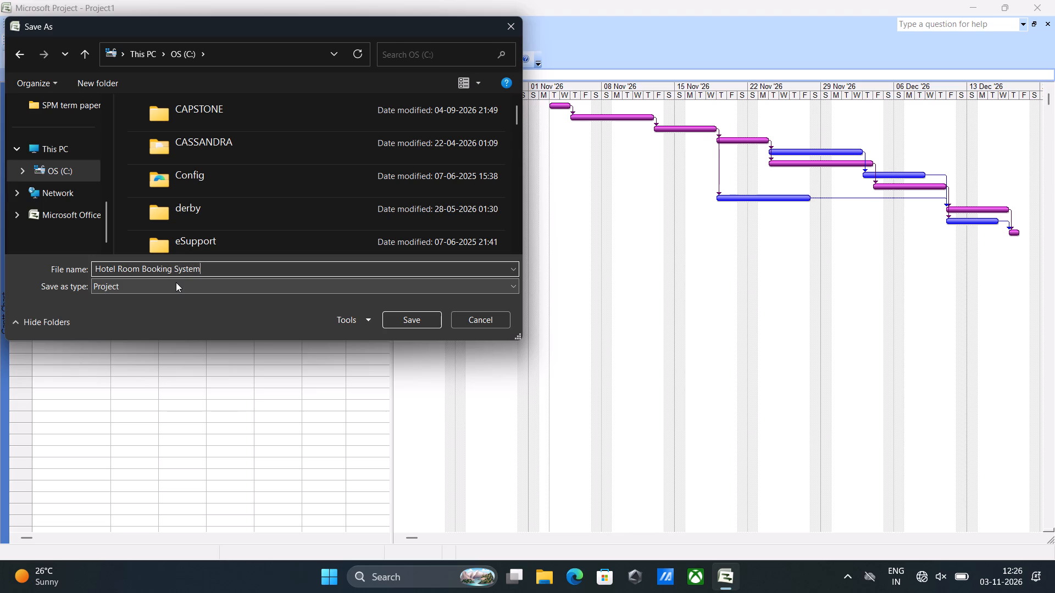
click(275, 284)
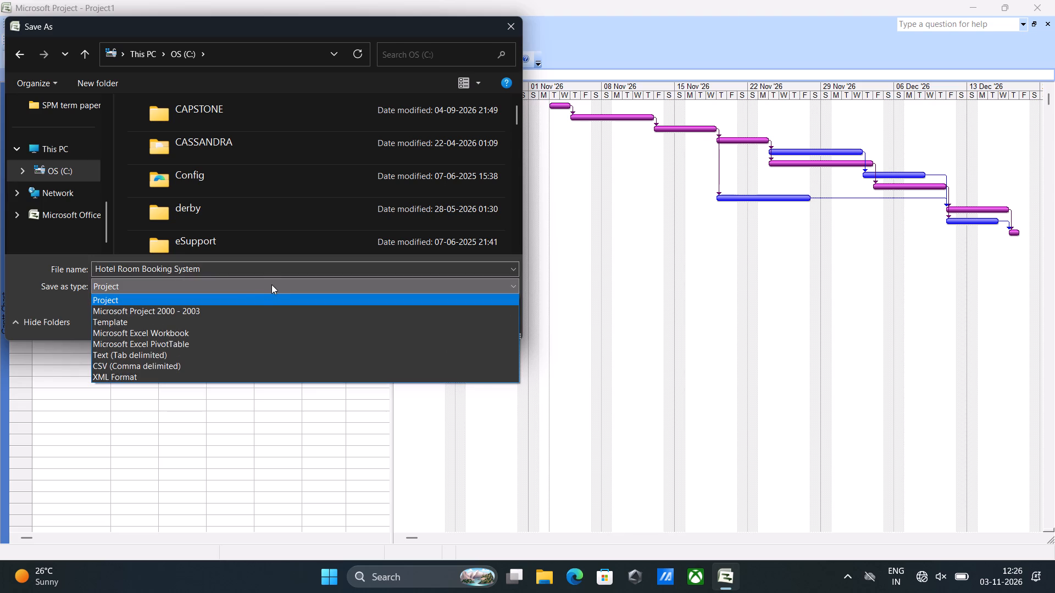
click(131, 296)
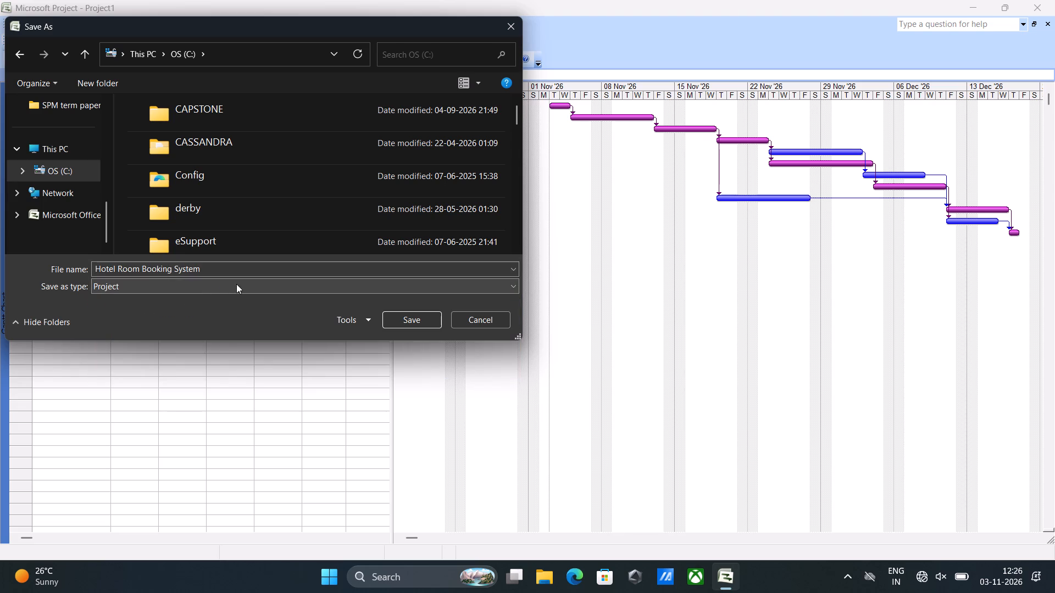
click(407, 319)
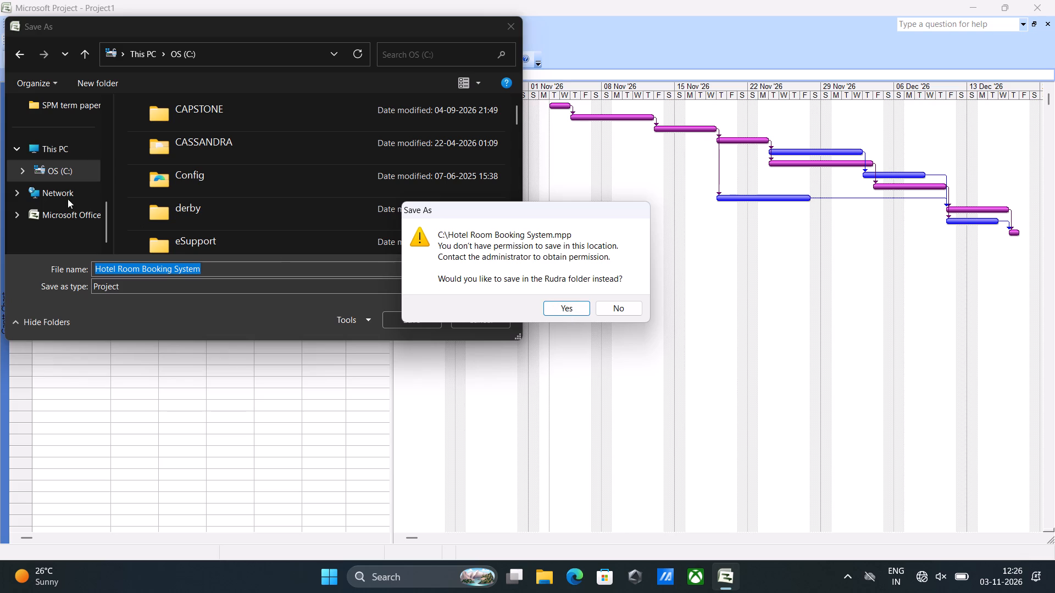
click(22, 218)
click(617, 313)
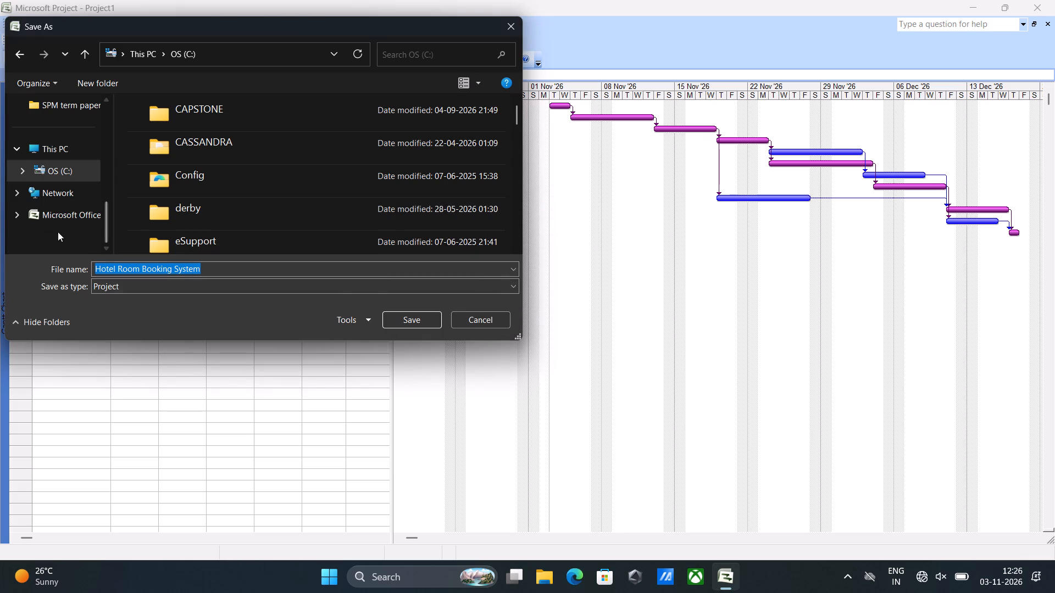
Save the Hotel Room Booking System project in the Documents folder instead.
click(19, 214)
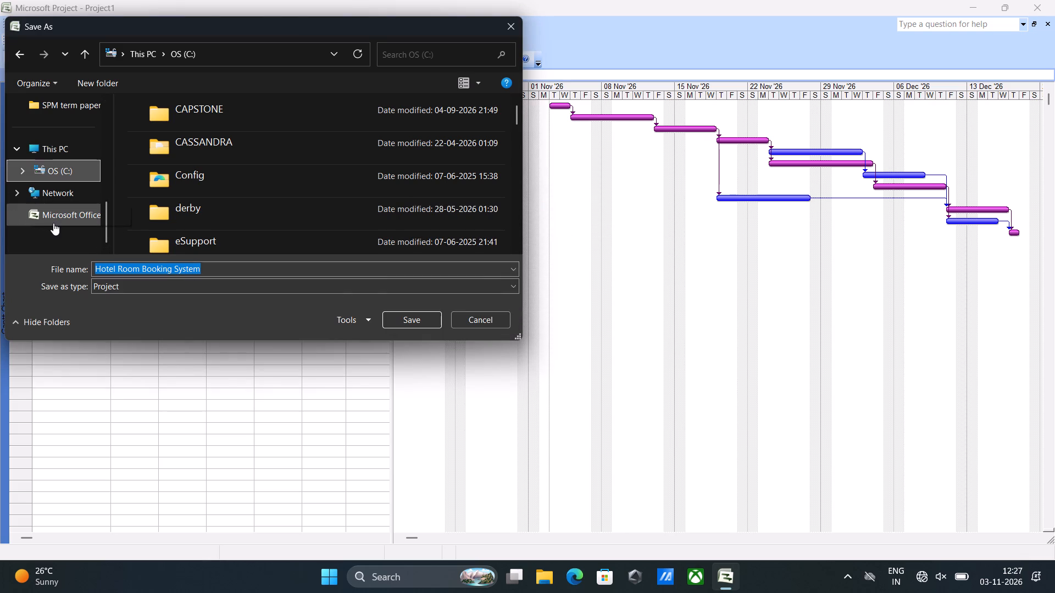
click(67, 221)
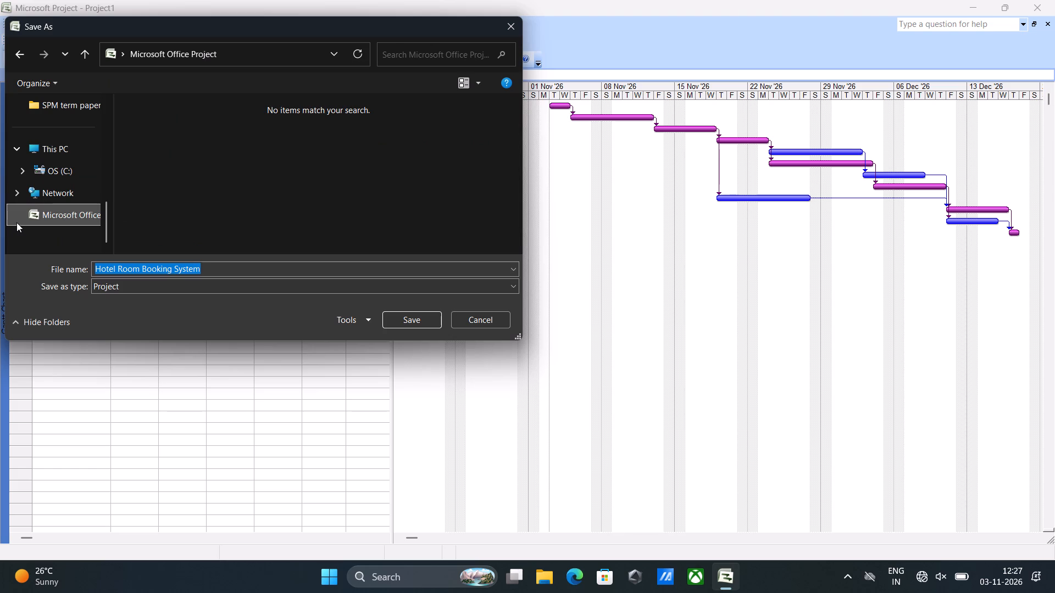
scroll(45, 187, up, 4)
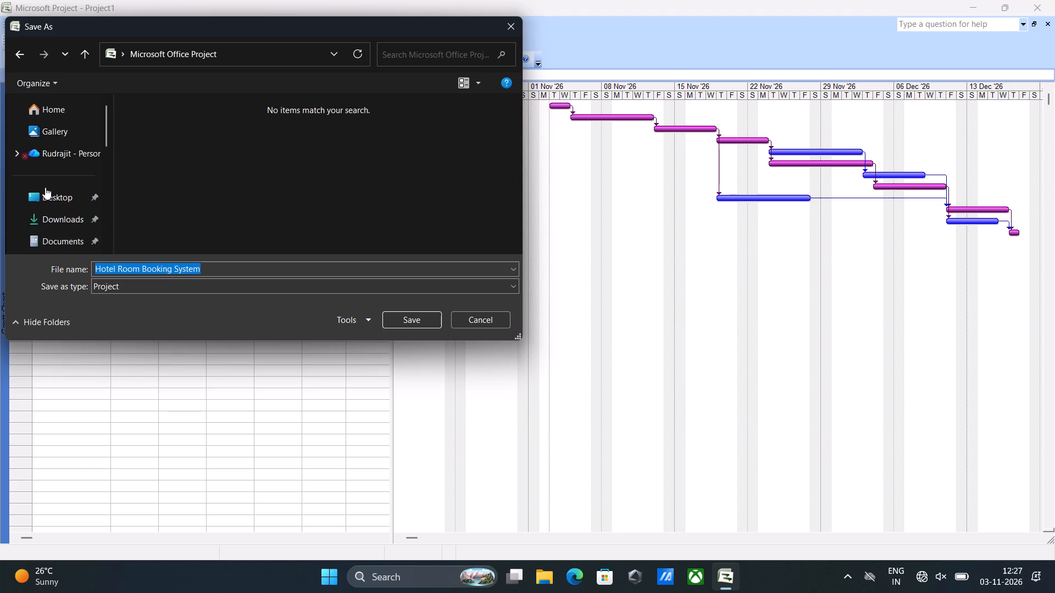
scroll(70, 223, down, 1)
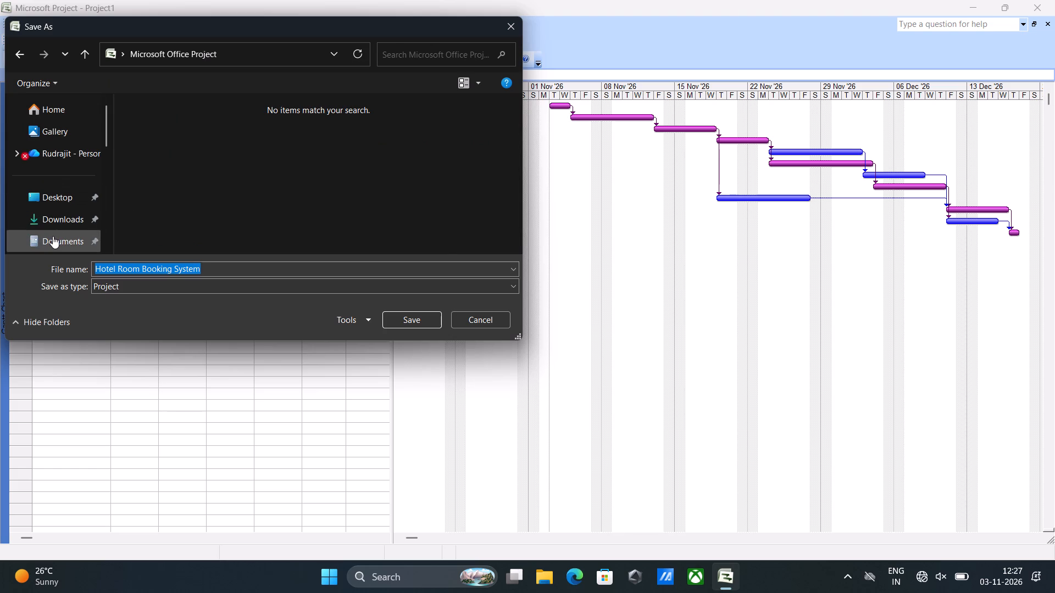
click(53, 236)
scroll(322, 169, up, 1)
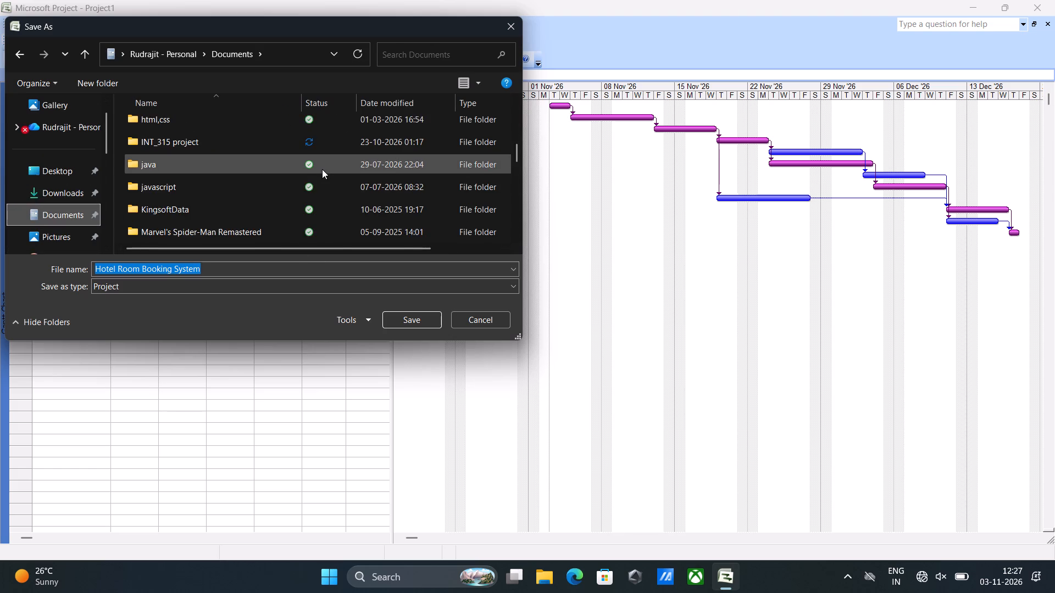
scroll(322, 169, up, 1)
click(424, 323)
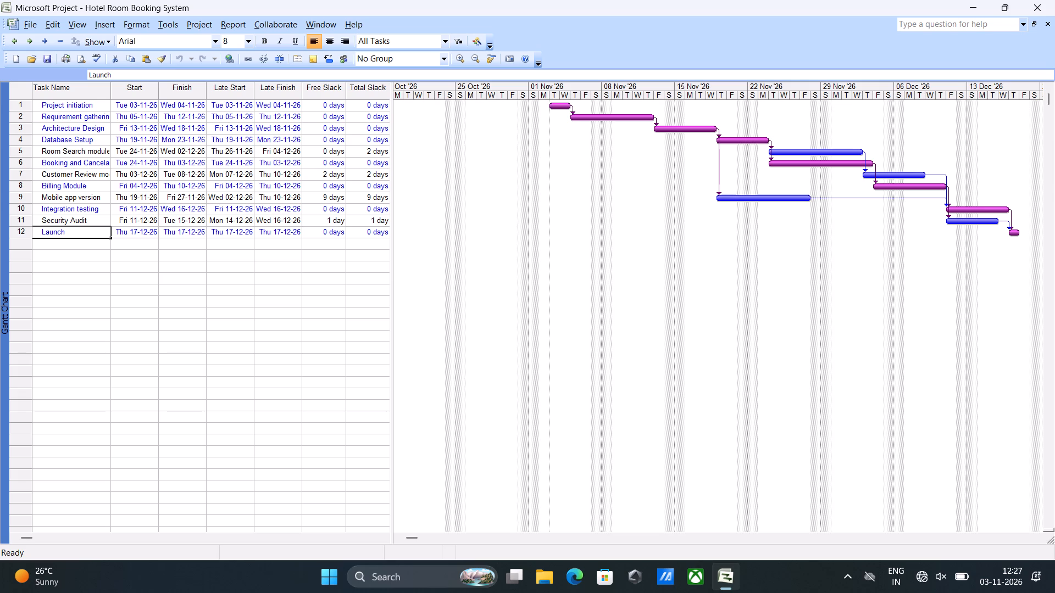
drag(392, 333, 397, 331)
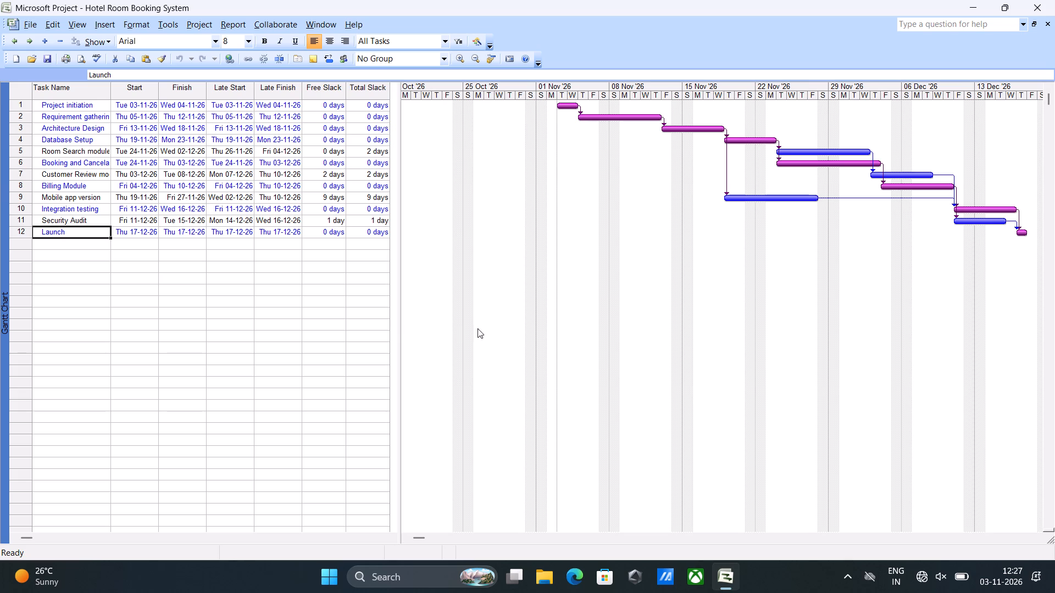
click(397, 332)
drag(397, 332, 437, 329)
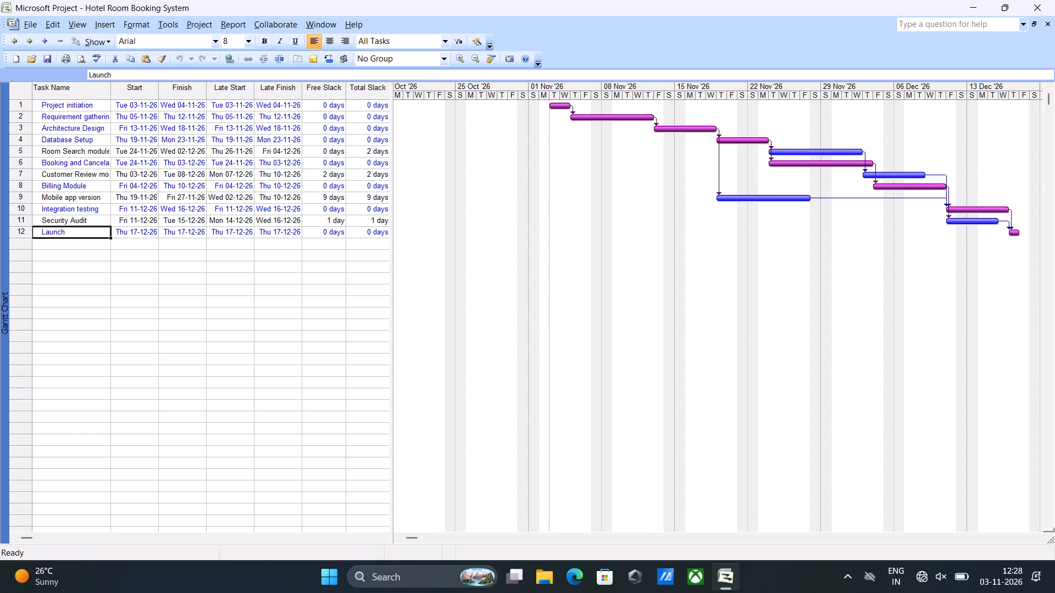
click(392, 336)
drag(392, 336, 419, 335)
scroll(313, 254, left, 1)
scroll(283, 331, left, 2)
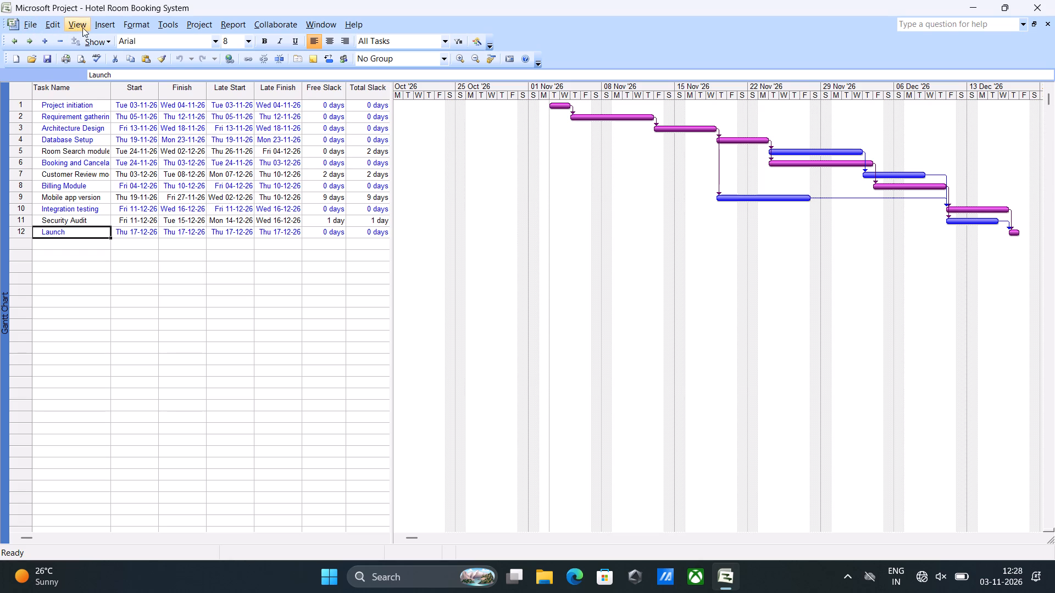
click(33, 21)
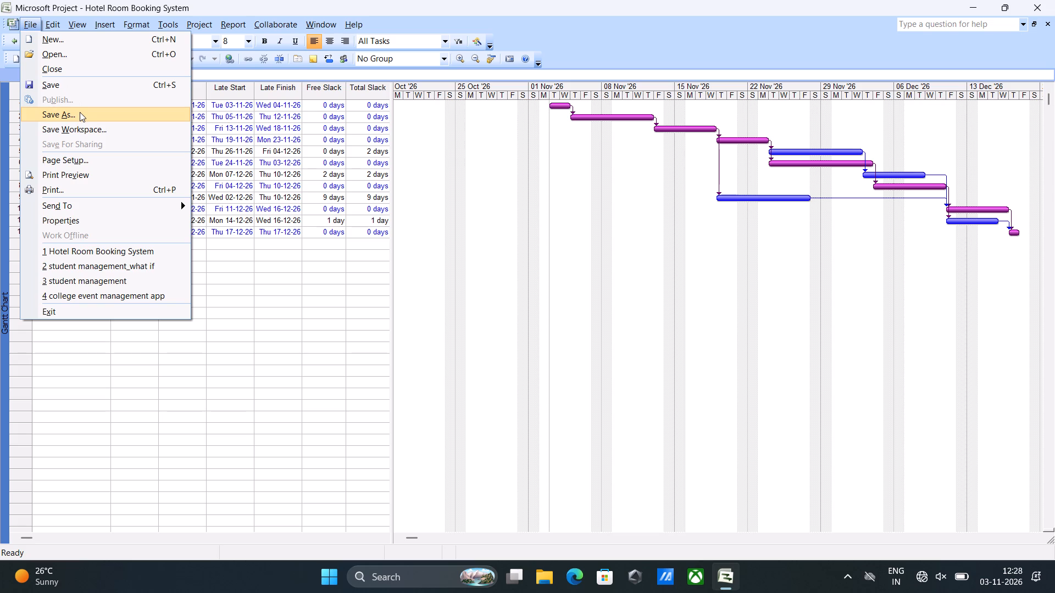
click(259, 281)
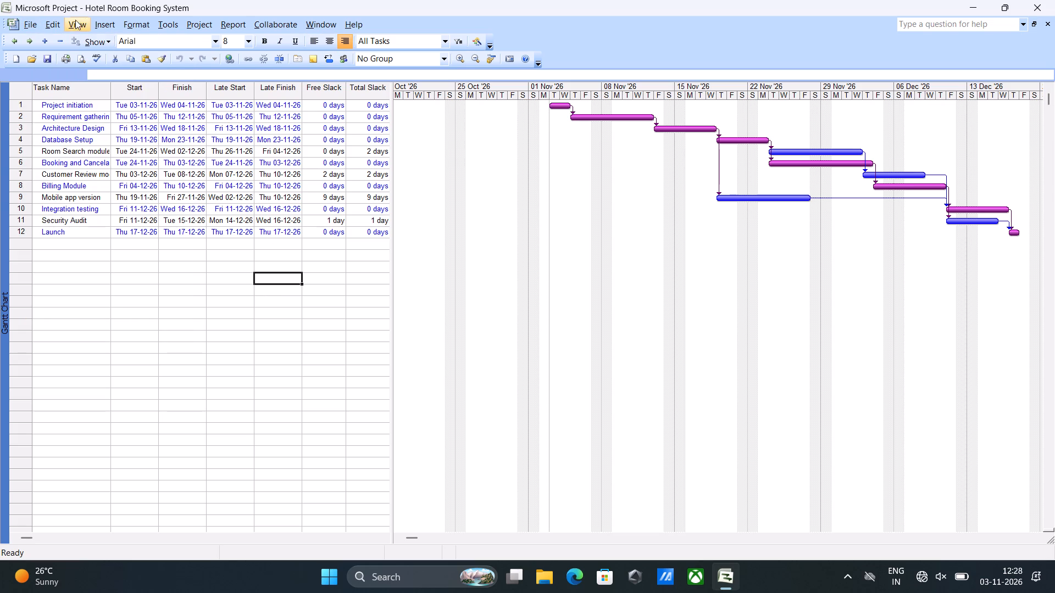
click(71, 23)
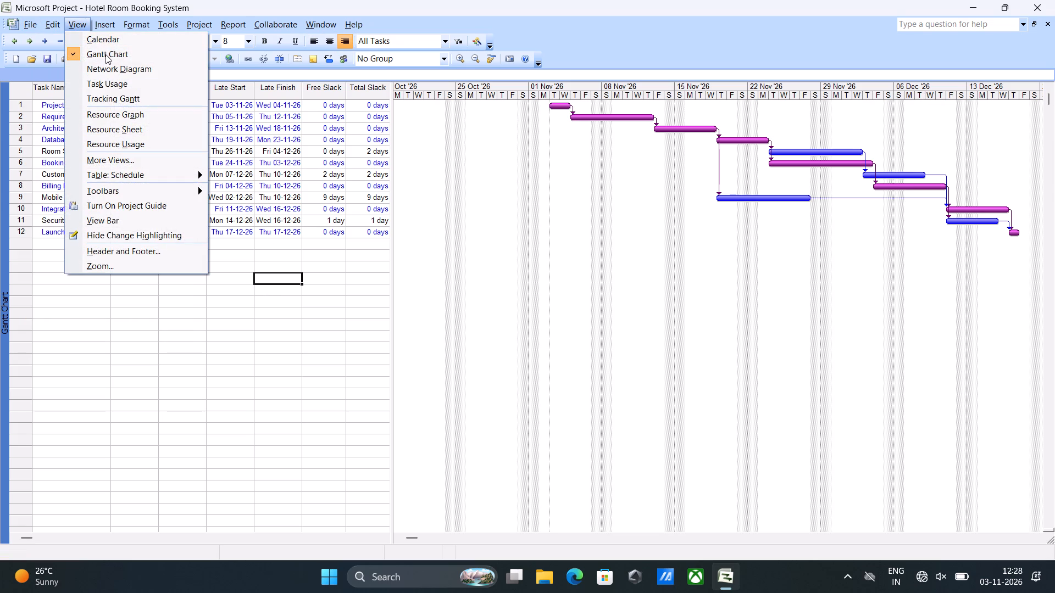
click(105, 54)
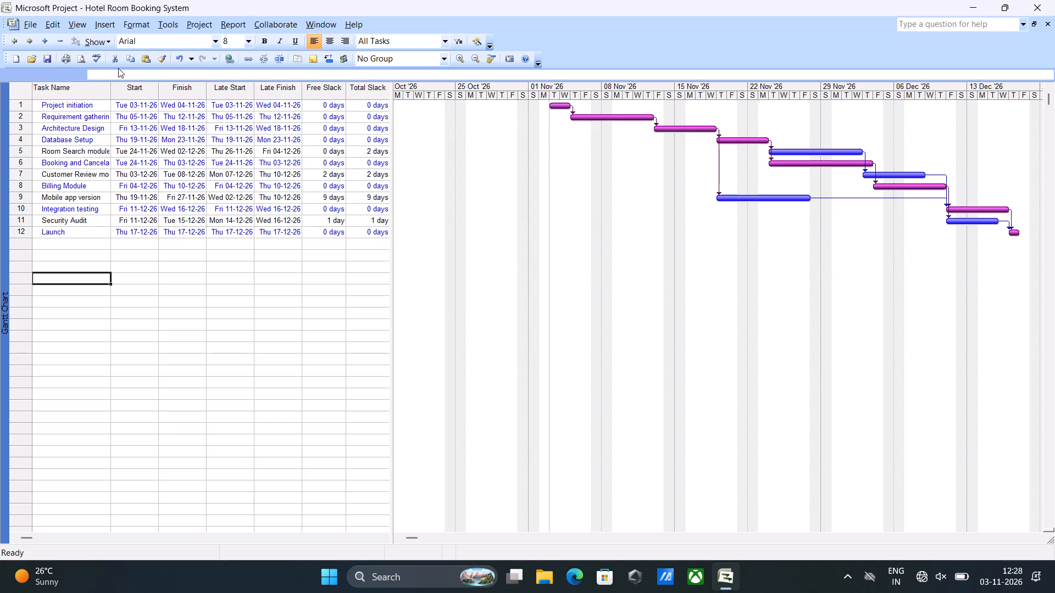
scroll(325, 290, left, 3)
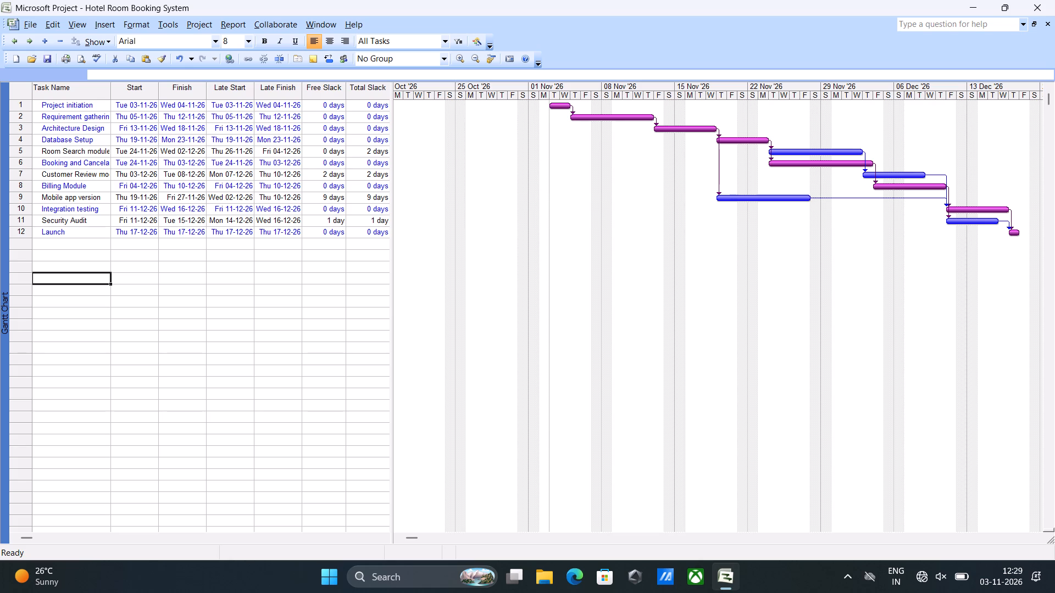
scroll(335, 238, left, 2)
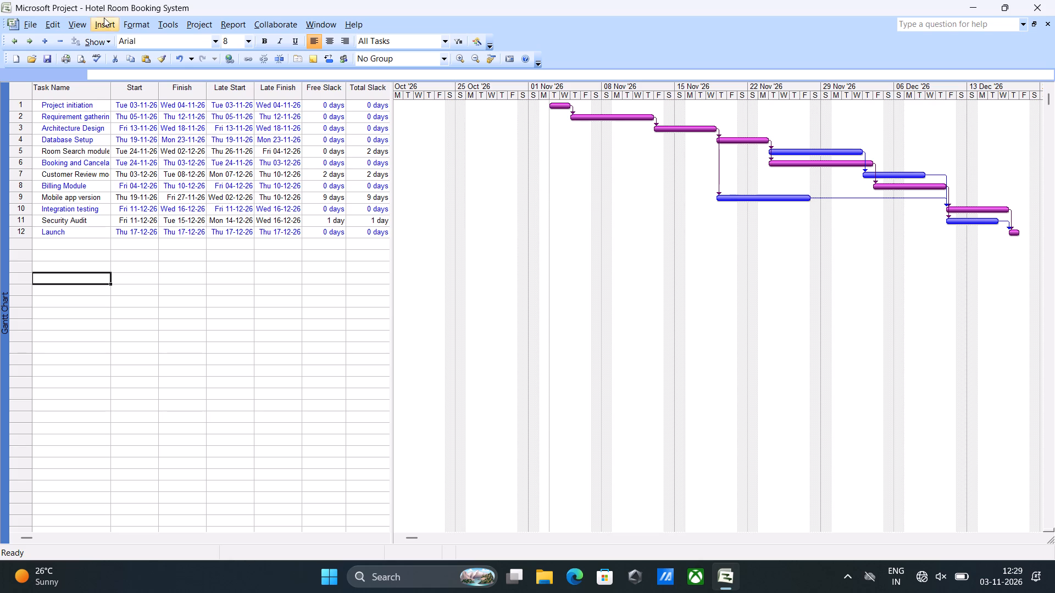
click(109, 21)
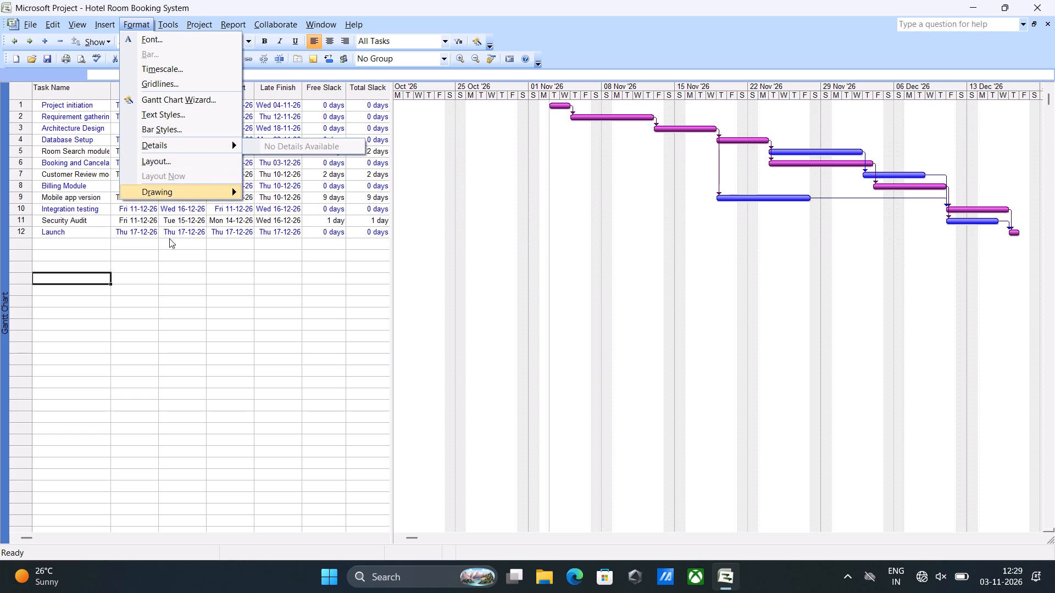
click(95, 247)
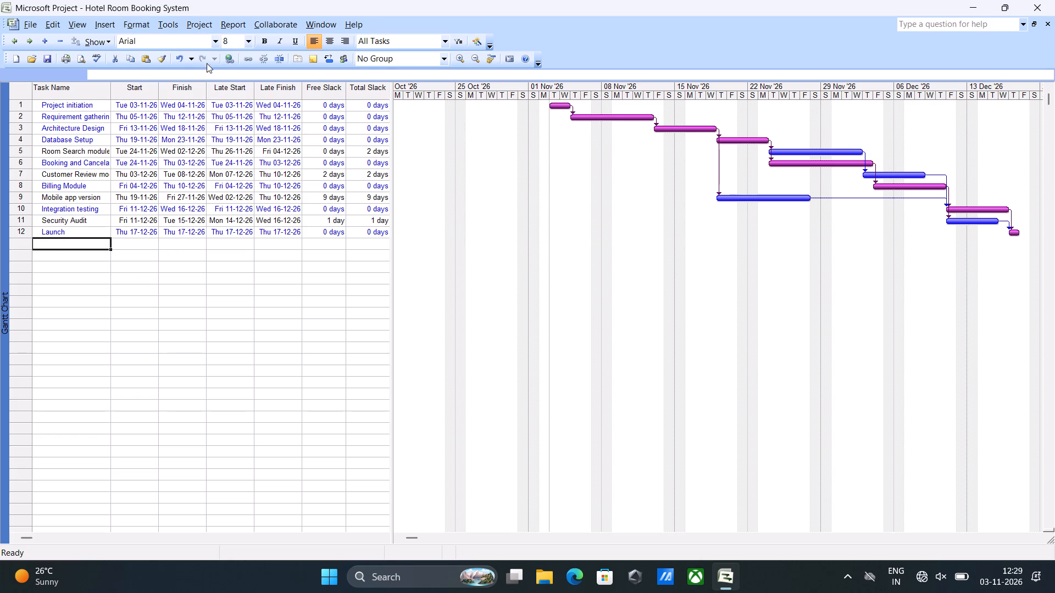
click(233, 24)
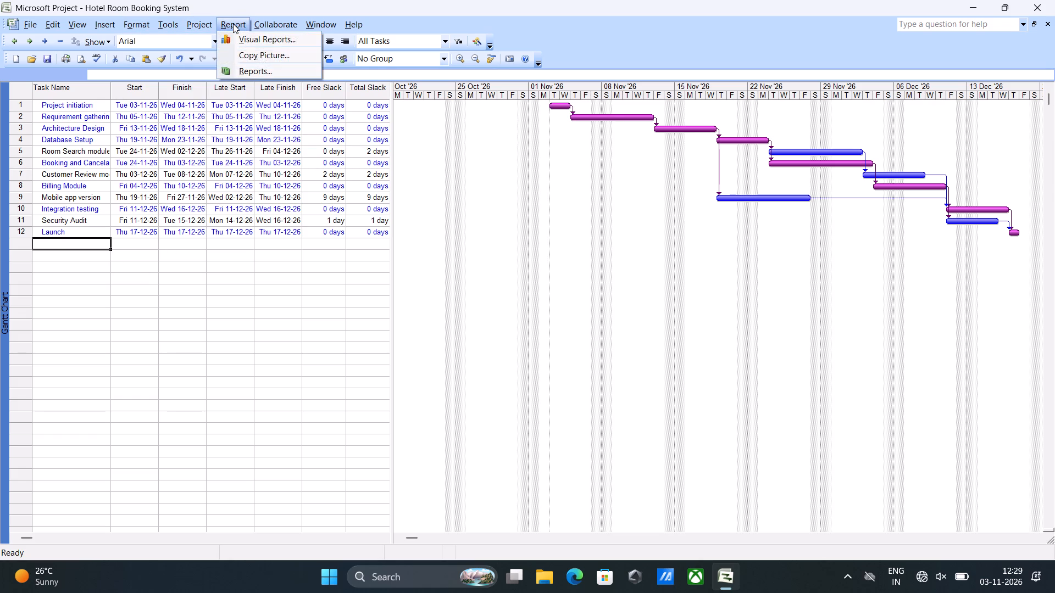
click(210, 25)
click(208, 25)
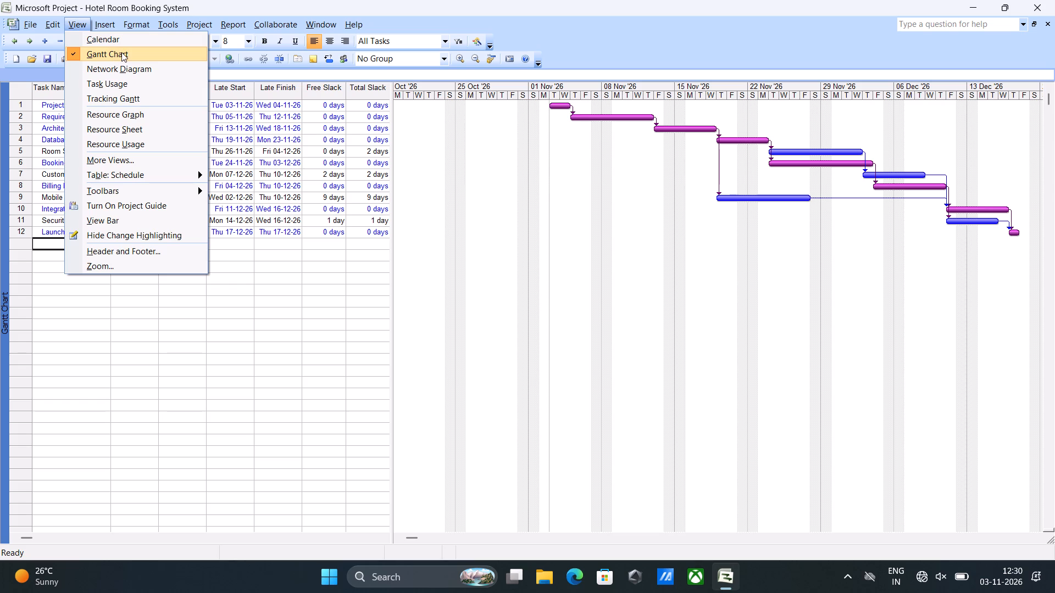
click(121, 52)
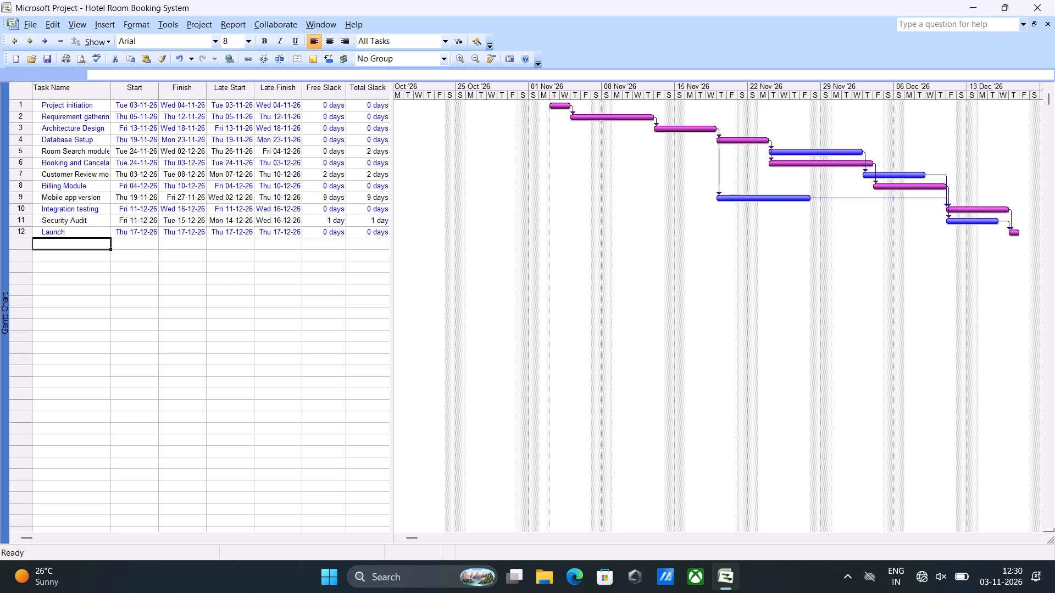
scroll(285, 297, left, 1)
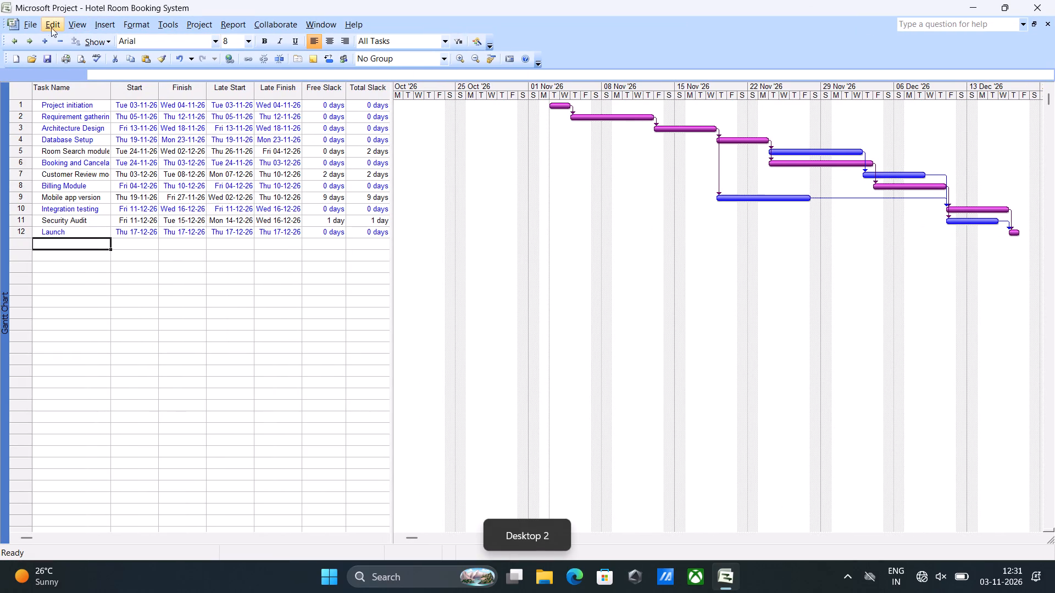
Switch to Microsoft Project and show the Entry table beside the Gantt chart.
click(71, 25)
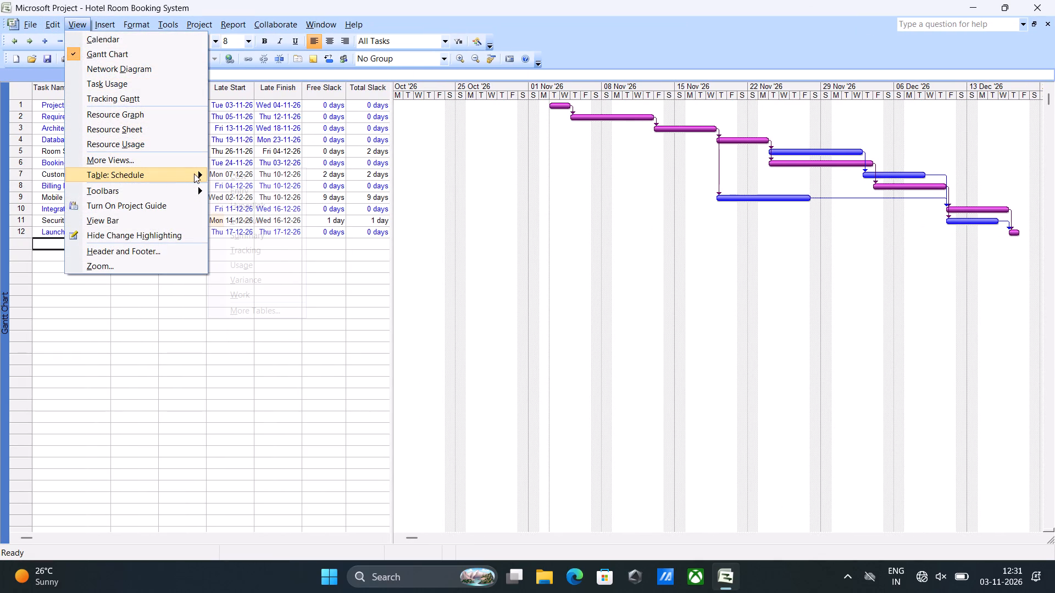
click(243, 192)
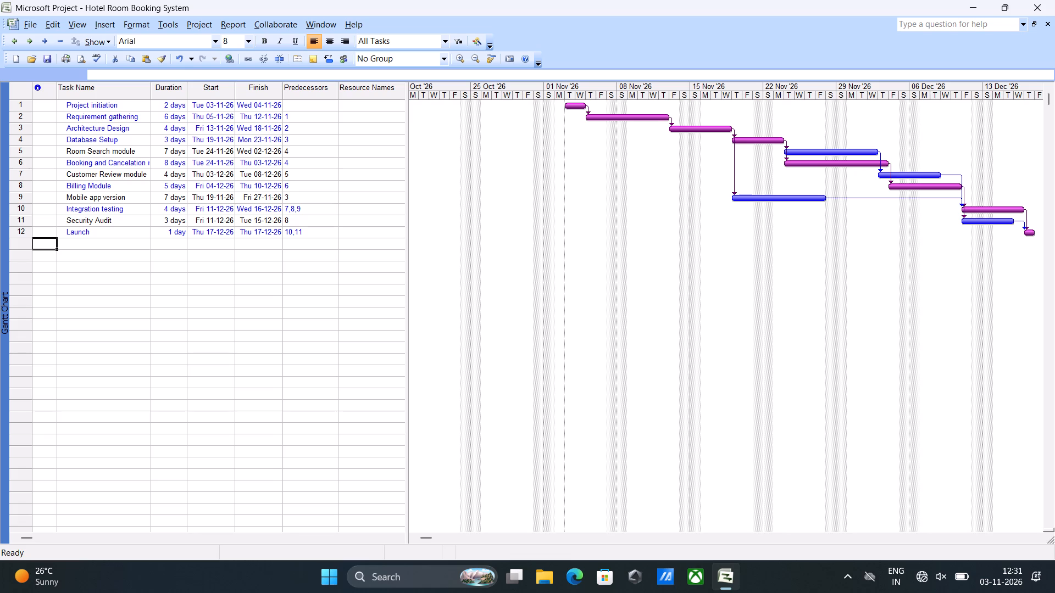
Set the Mobile app version task's predecessor to 3FS+9 to apply a nine-day delay.
click(295, 199)
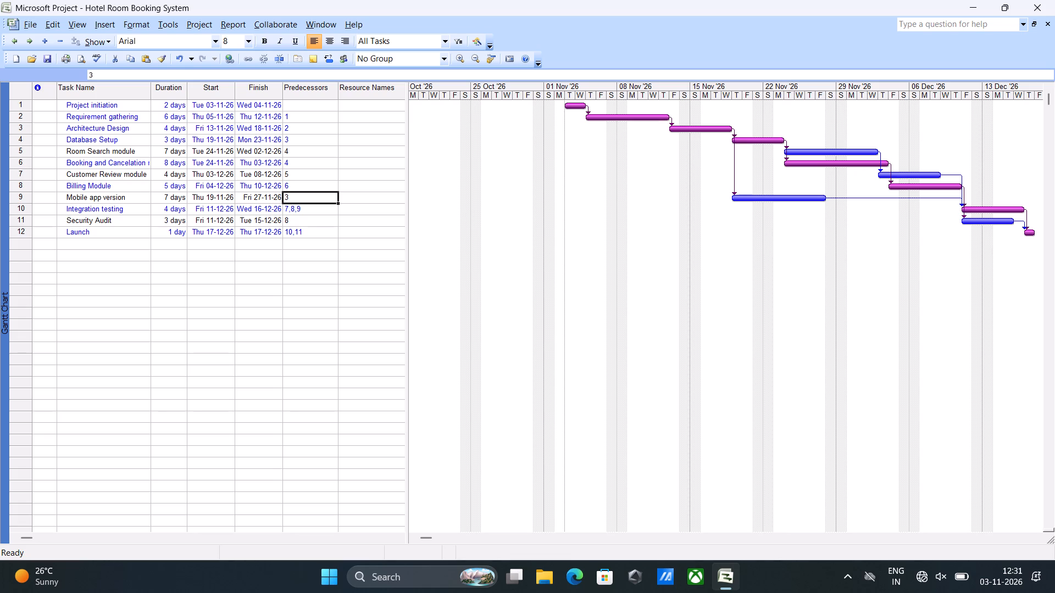
click(295, 199)
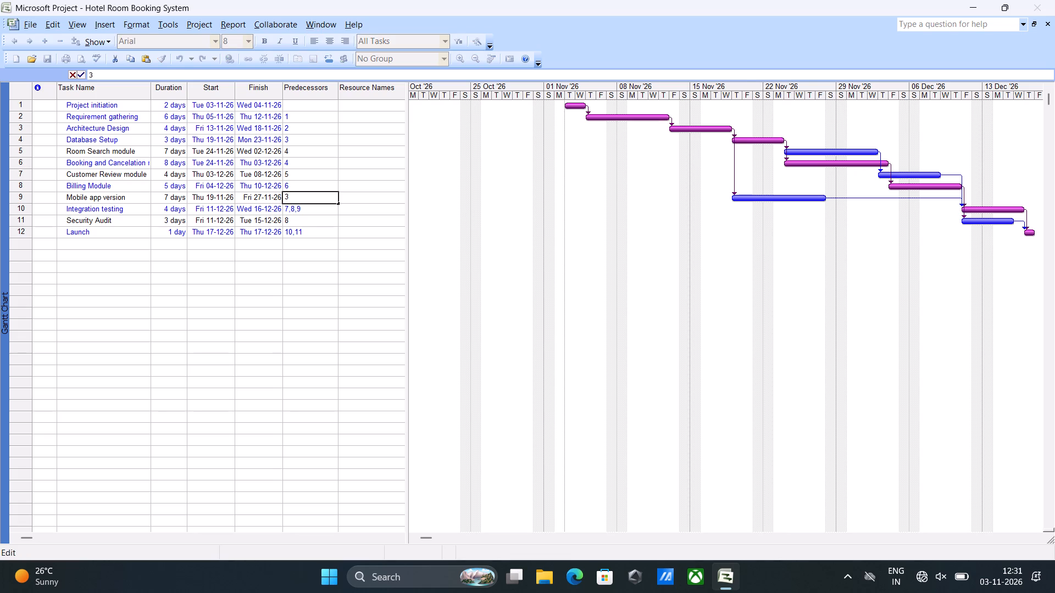
text(FS)
text(+9)
key(Return)
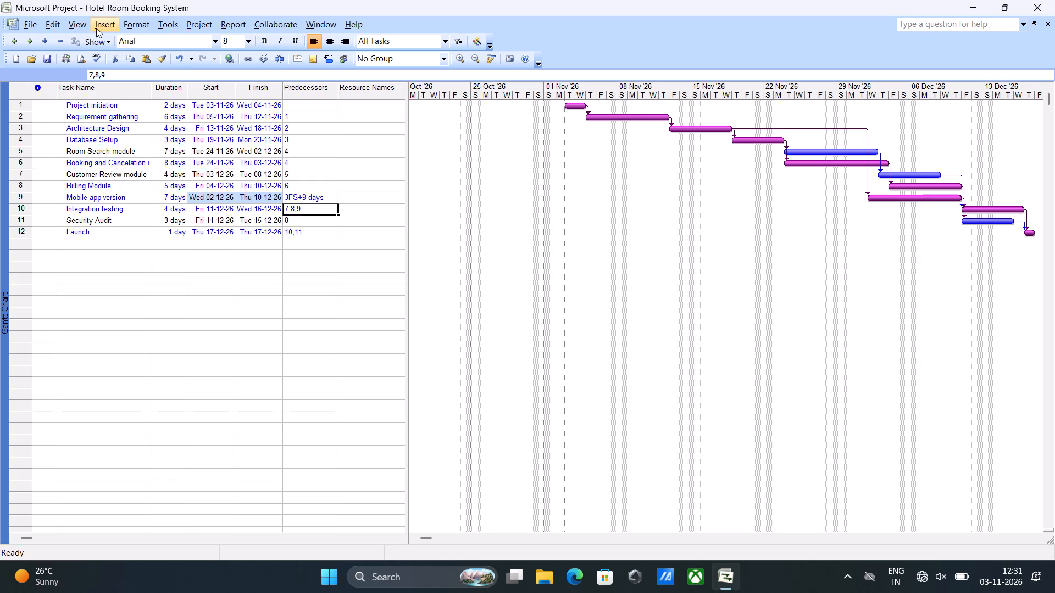
Open the project statistics to check the overall duration and finish date.
click(201, 25)
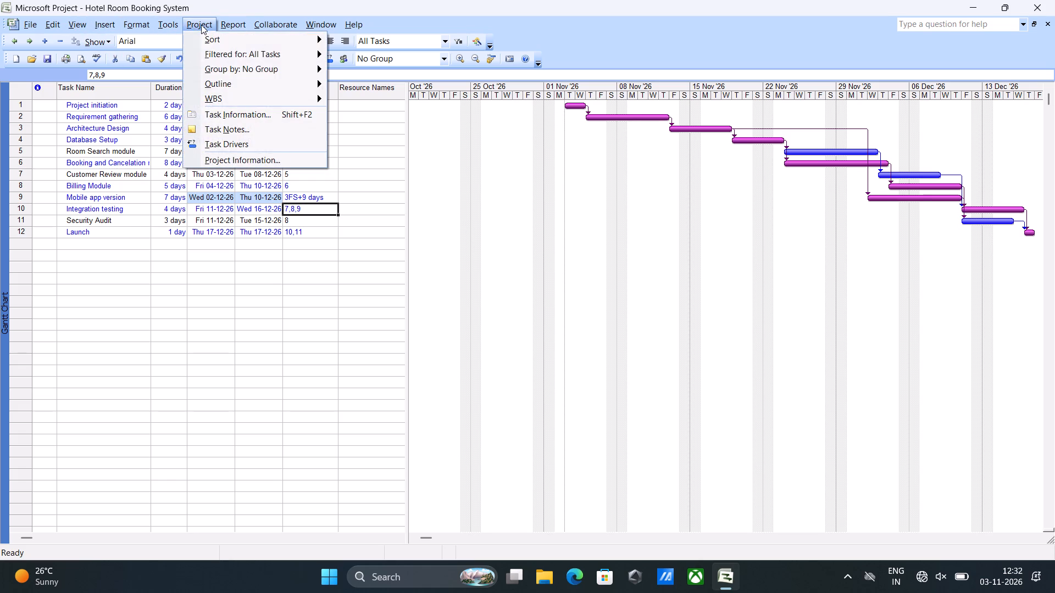
click(242, 161)
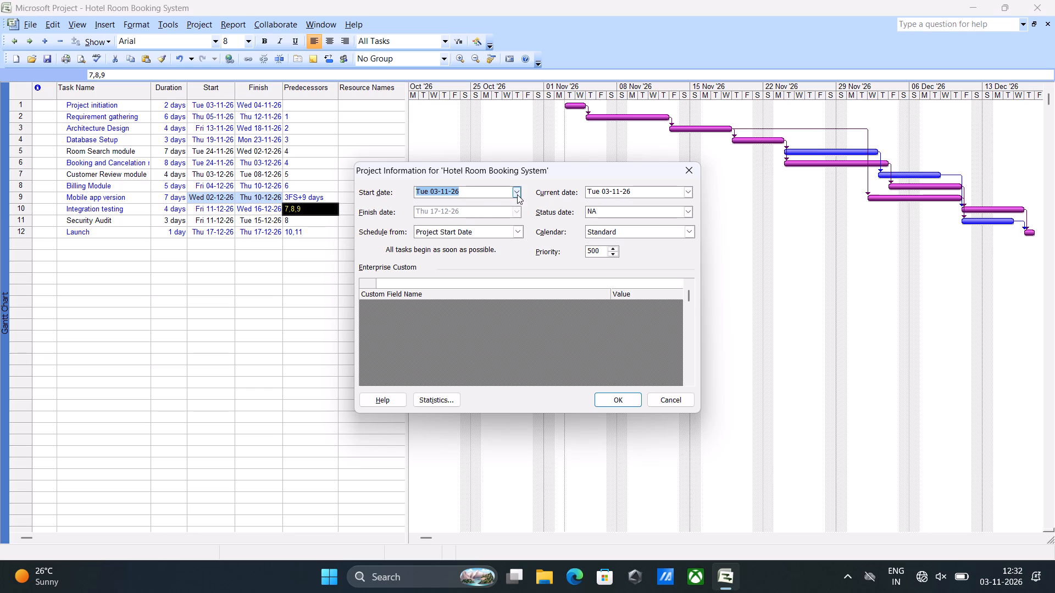
click(440, 400)
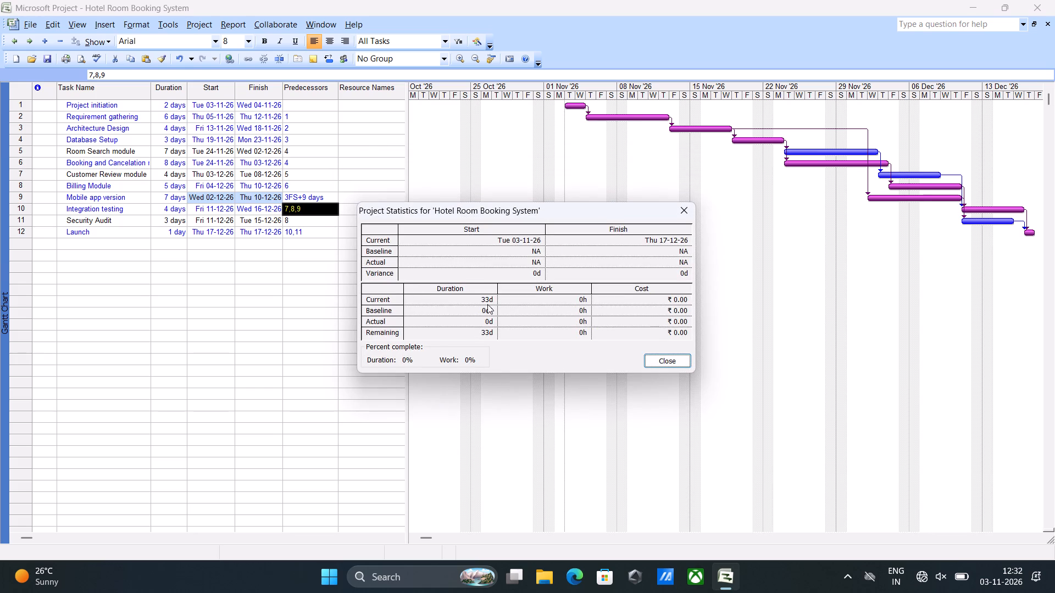
scroll(483, 307, down, 1)
click(366, 529)
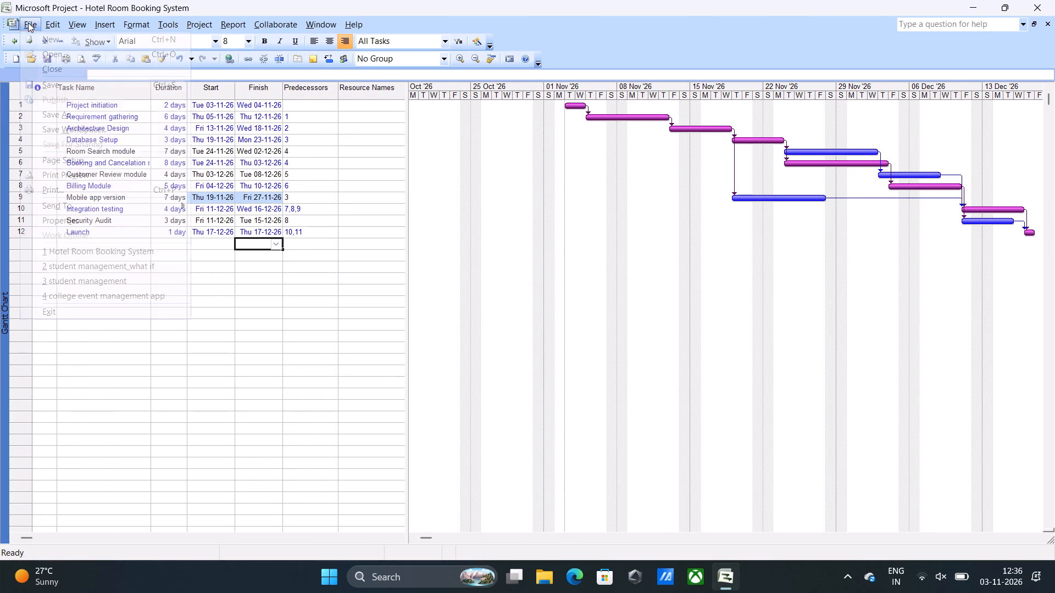
click(79, 118)
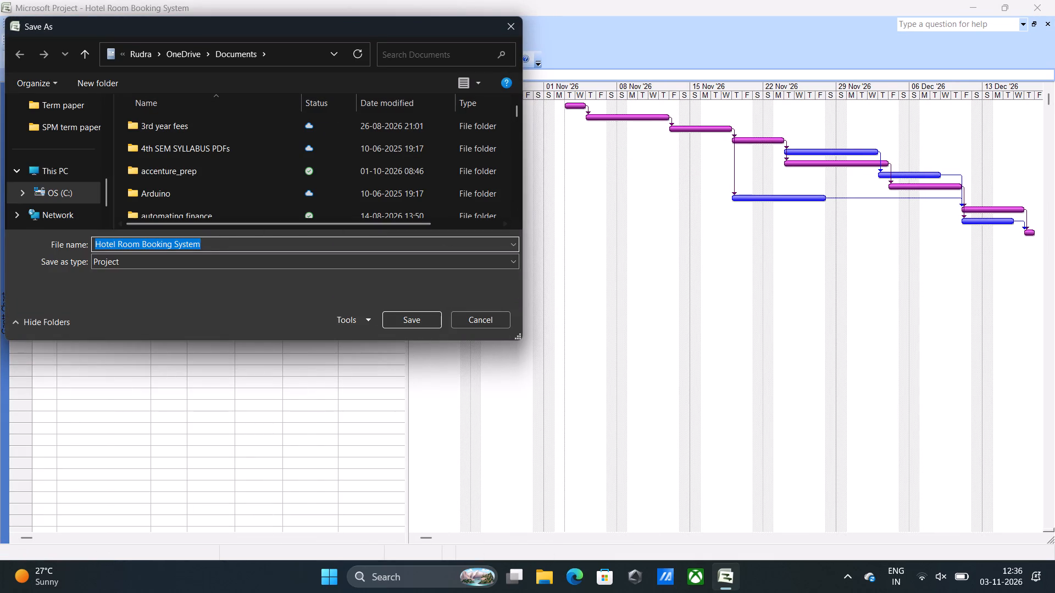
click(210, 242)
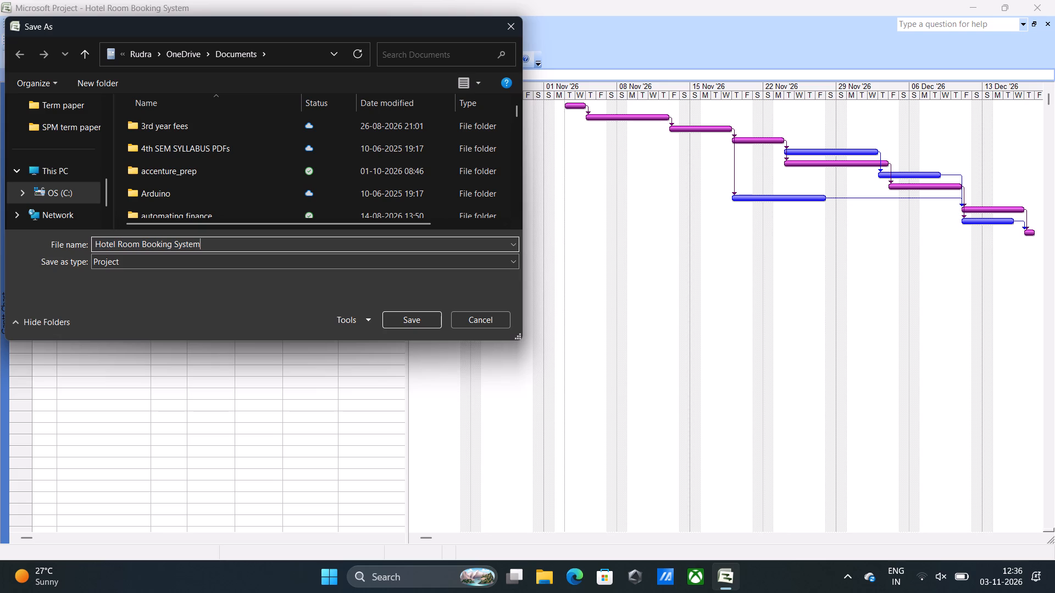
key(space)
text(delay)
key(shift+parenleft)
key(d)
key(shift+parenright)
click(407, 315)
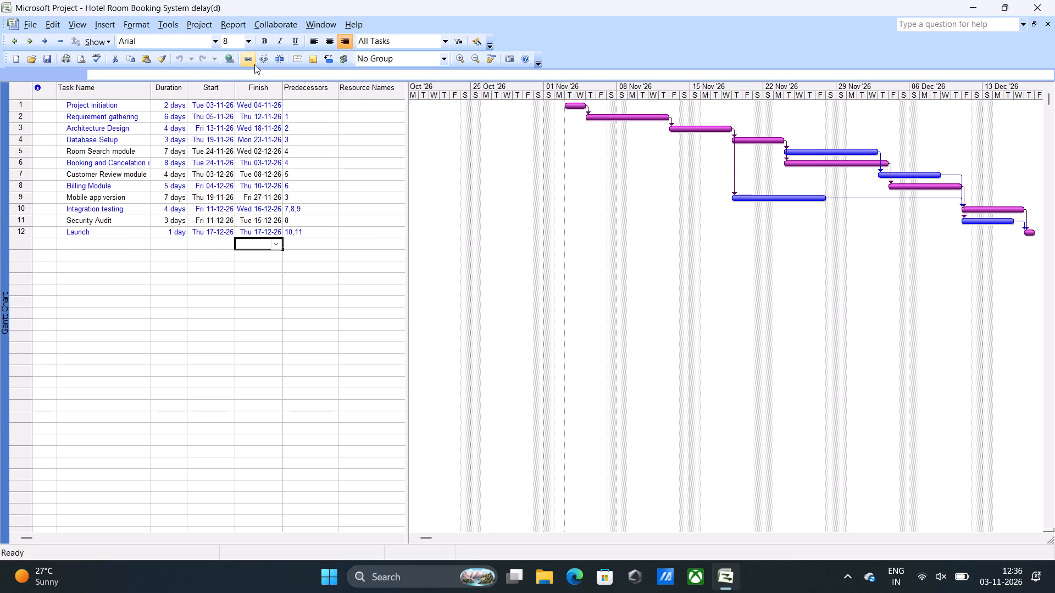
Delay the Mobile app version task by 9 days by setting its predecessor to 3FS+9.
click(292, 200)
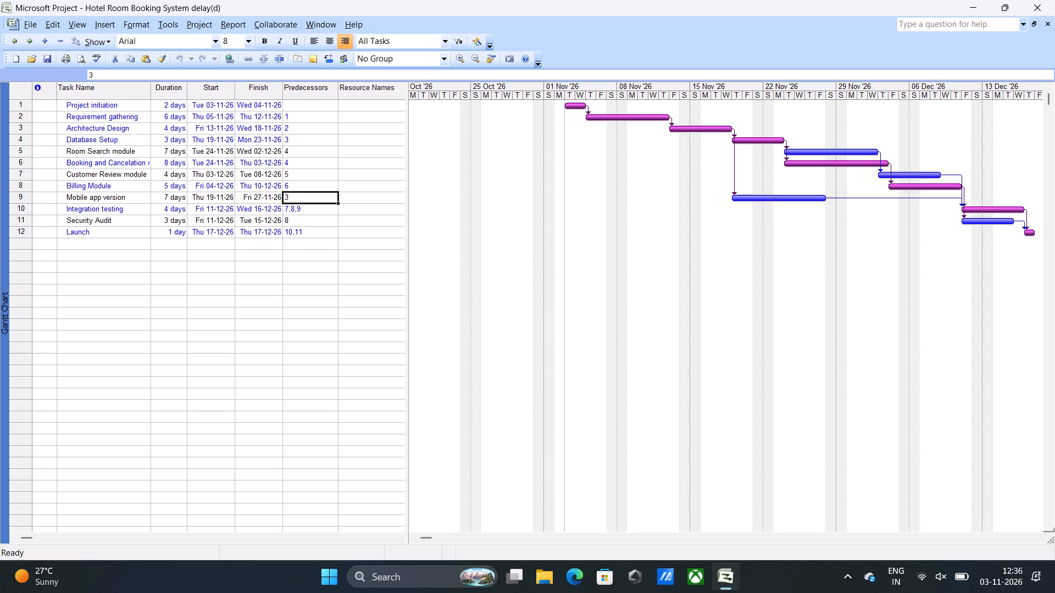
click(299, 198)
key(BackSpace)
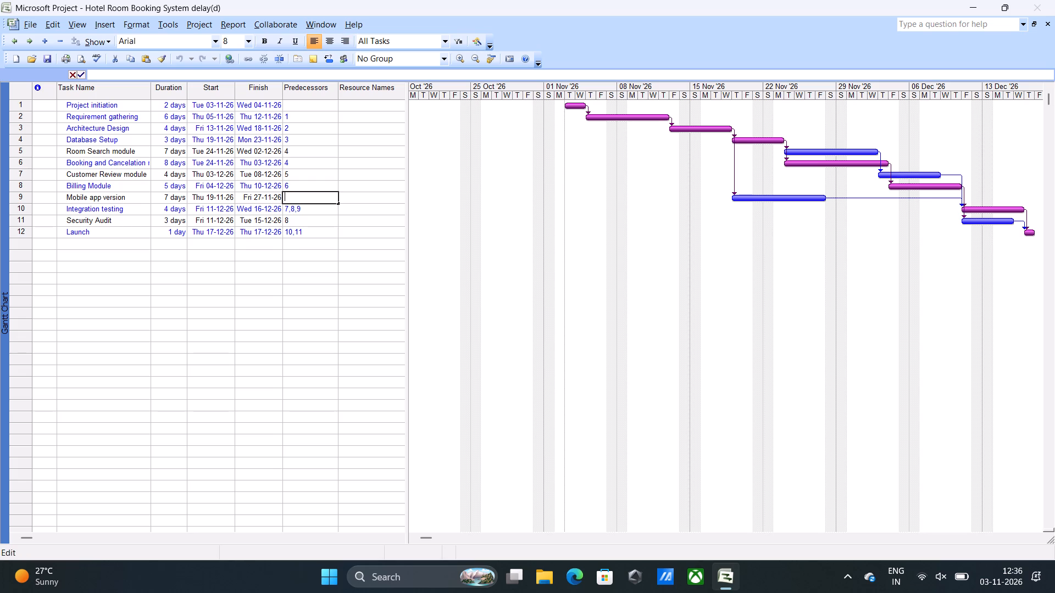
text(3FS)
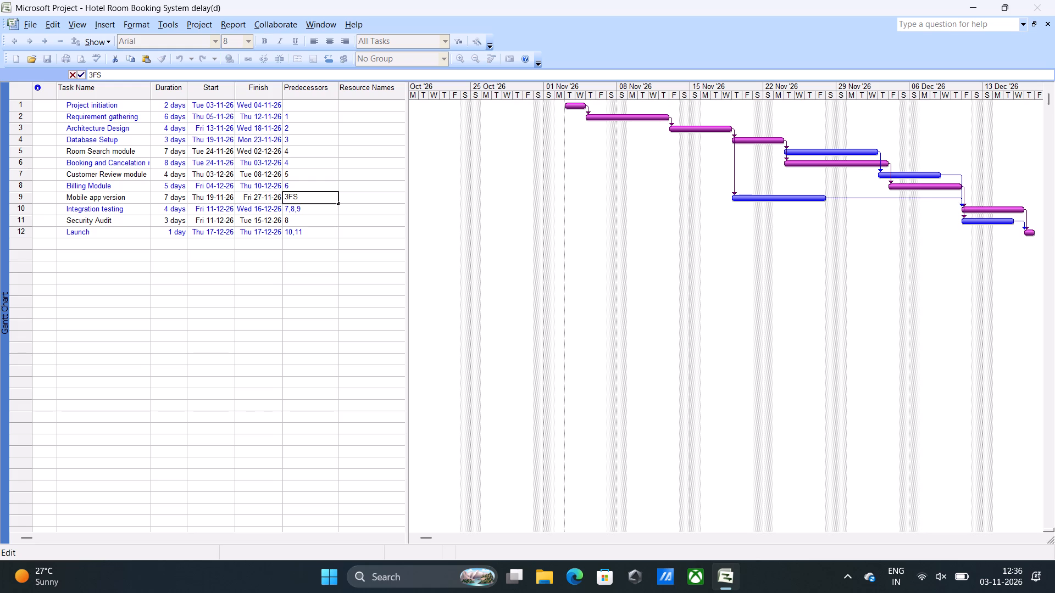
text(+9)
key(Return)
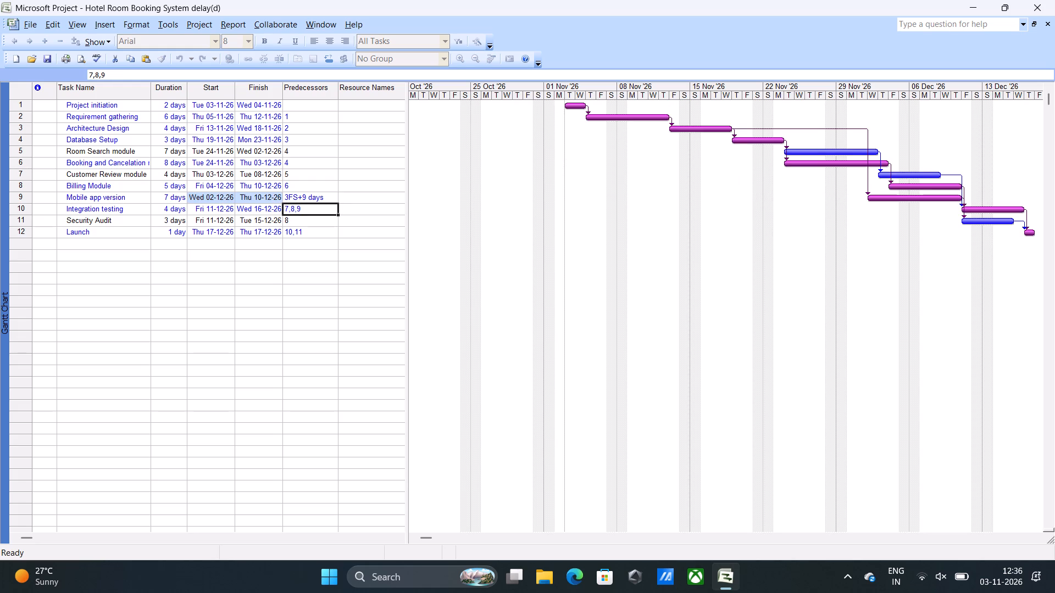
Check the project statistics for the delayed schedule, then close them.
click(197, 21)
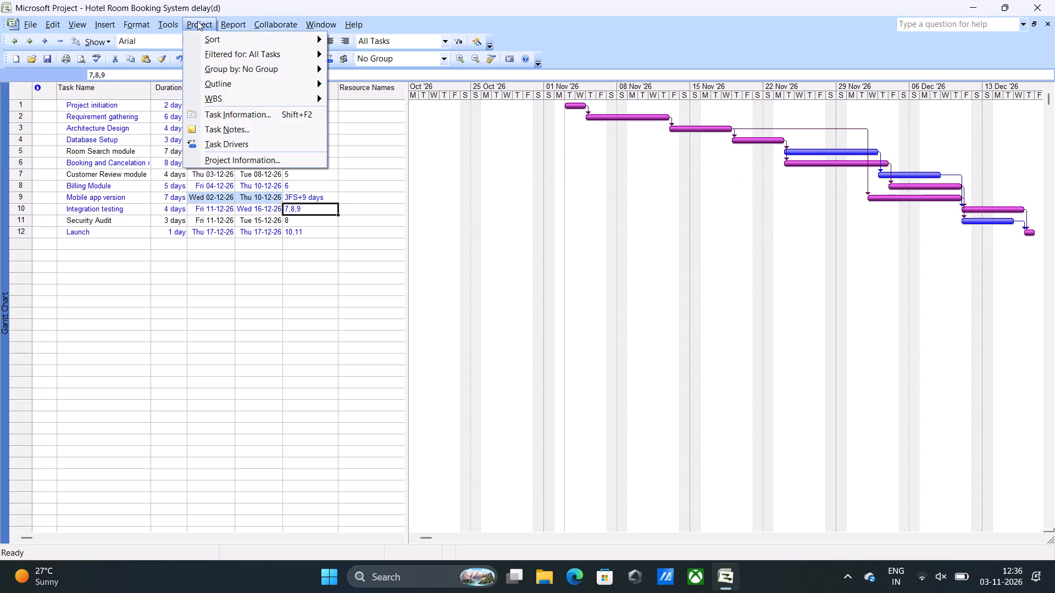
click(243, 164)
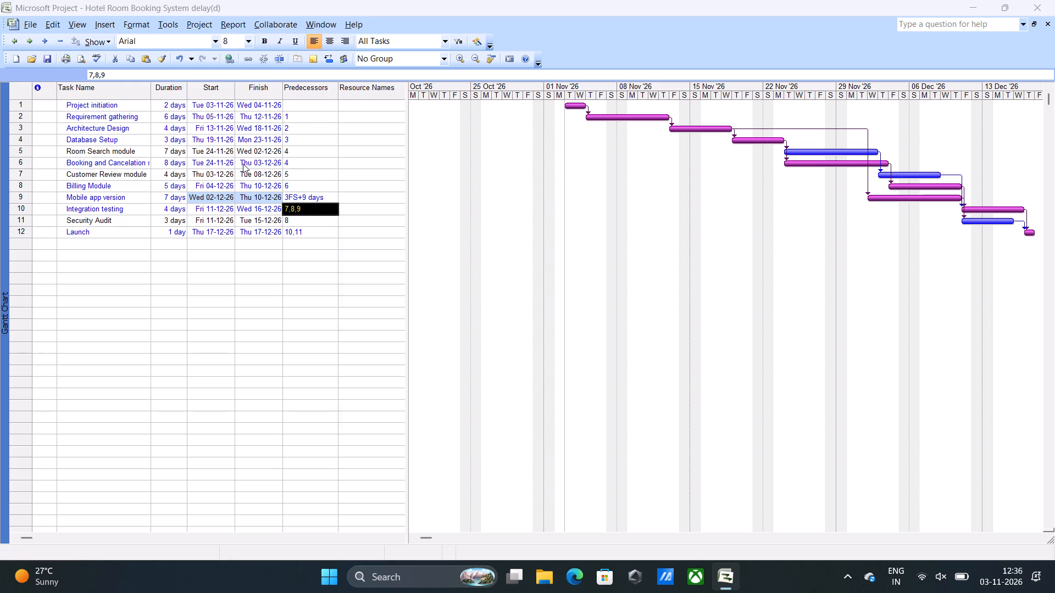
click(440, 398)
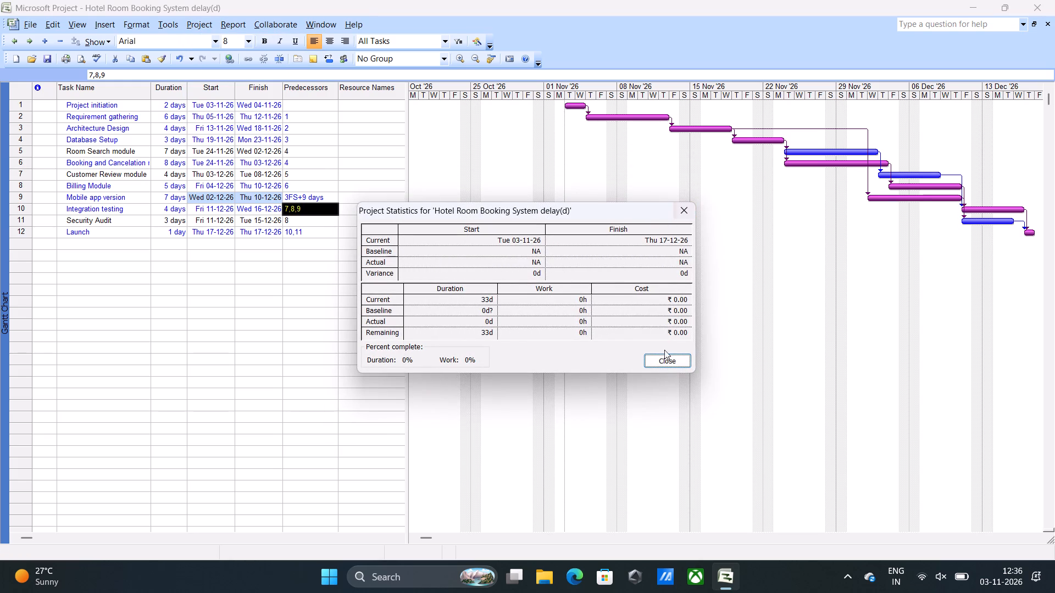
click(662, 366)
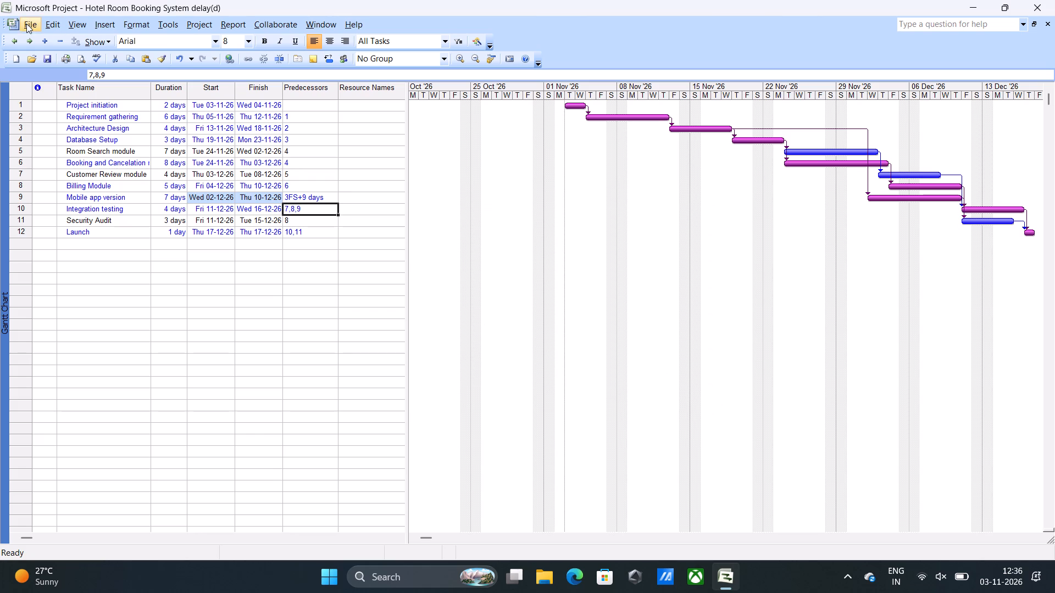
Save another copy of the project as "Hotel Room Booking System delay(e)".
click(26, 24)
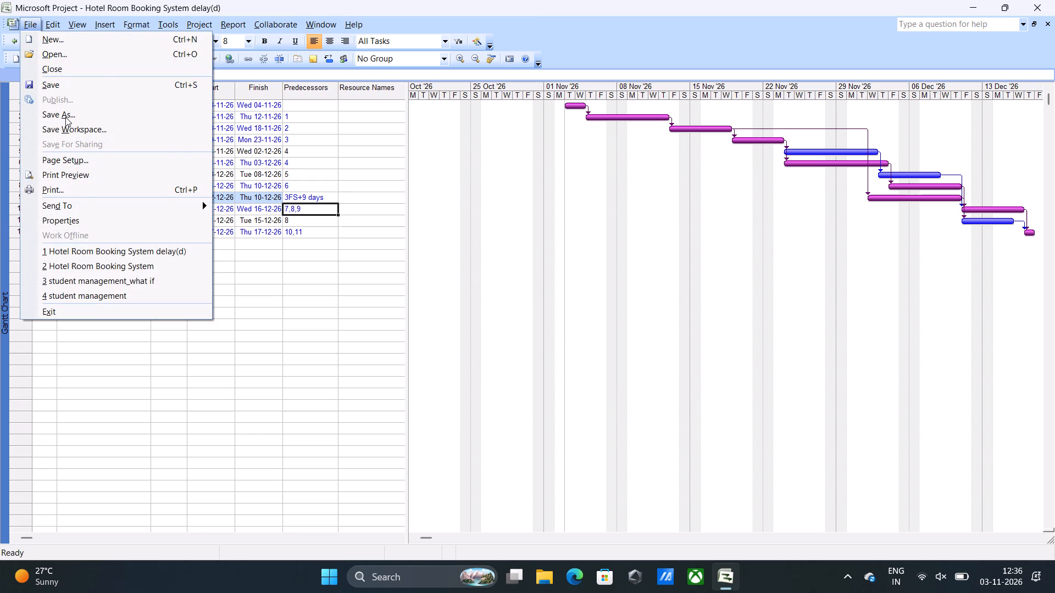
click(65, 117)
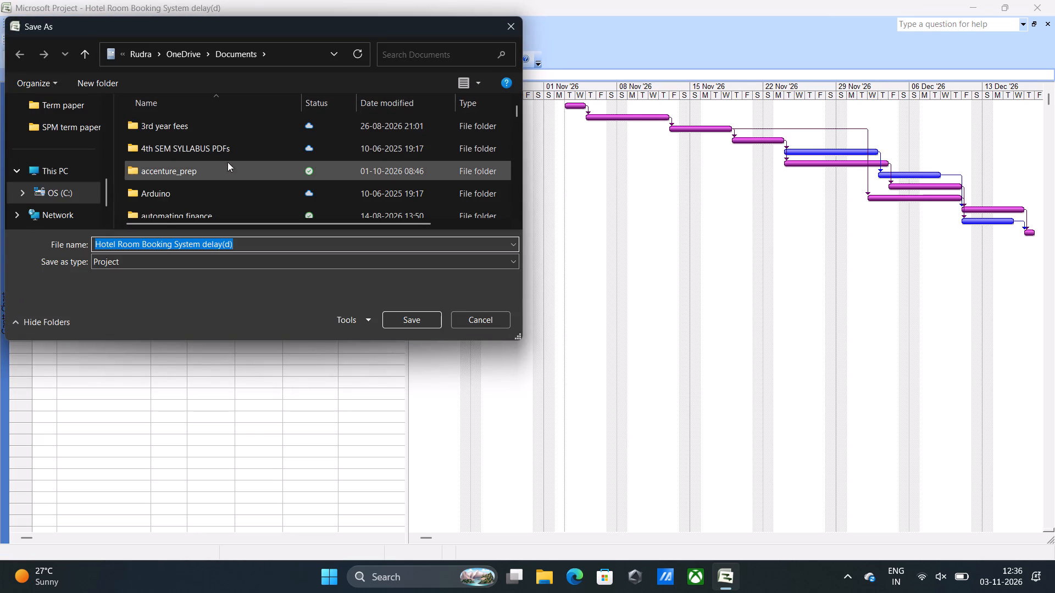
click(238, 244)
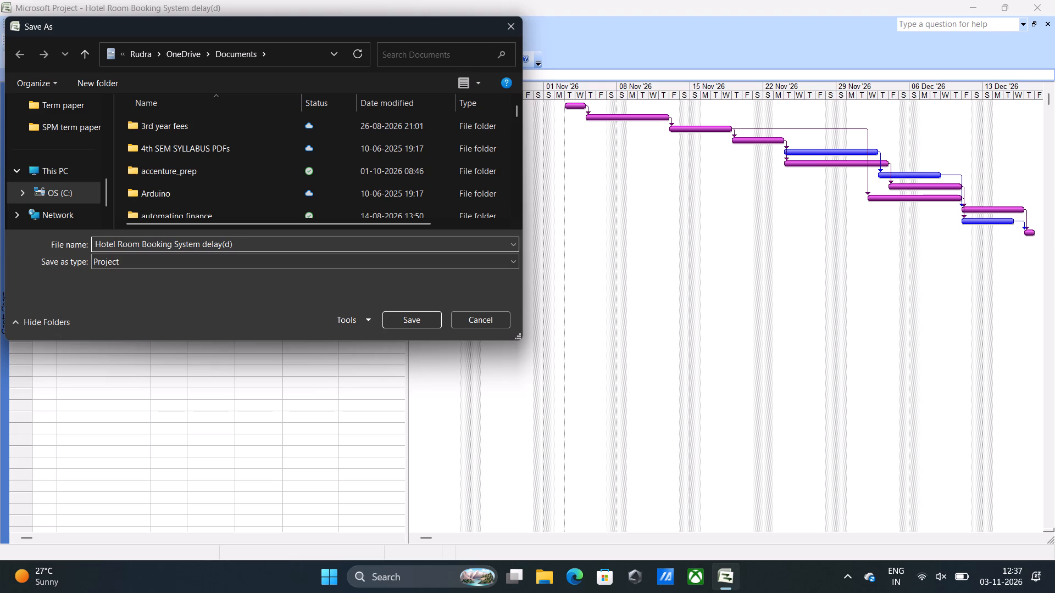
key(BackSpace)
key(BackSpace)
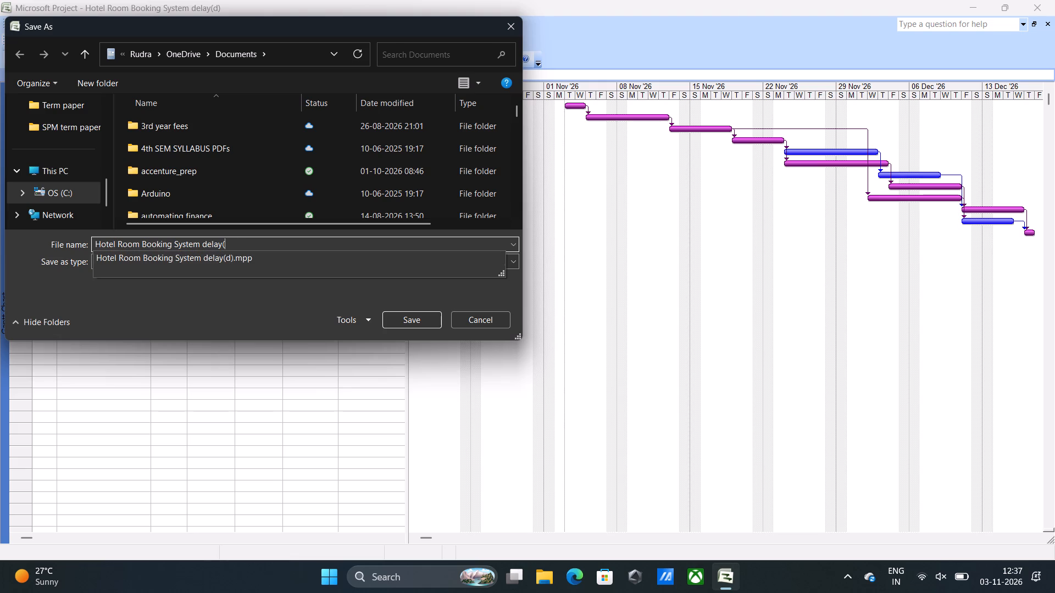
key(e)
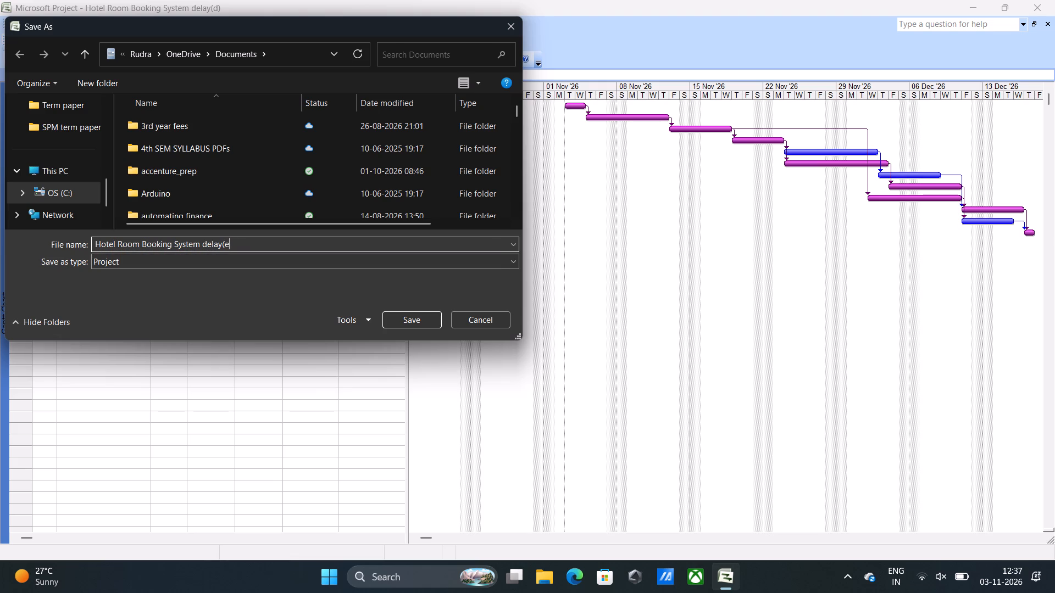
key(shift+parenright)
key(Return)
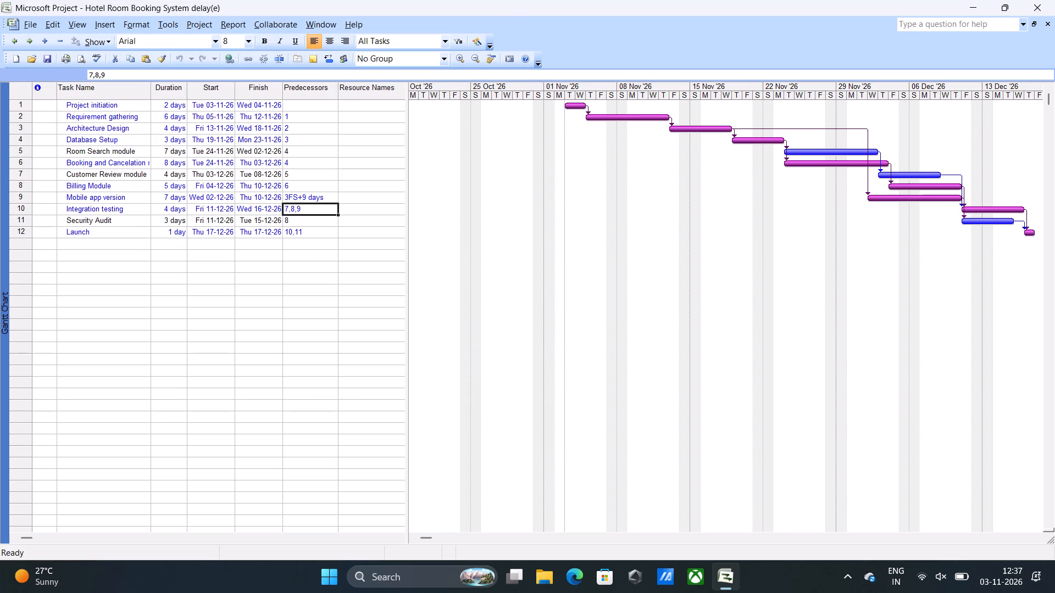
Set the Mobile app version task's predecessor back to 3 in the delay(e) copy.
click(320, 197)
key(BackSpace)
key(3)
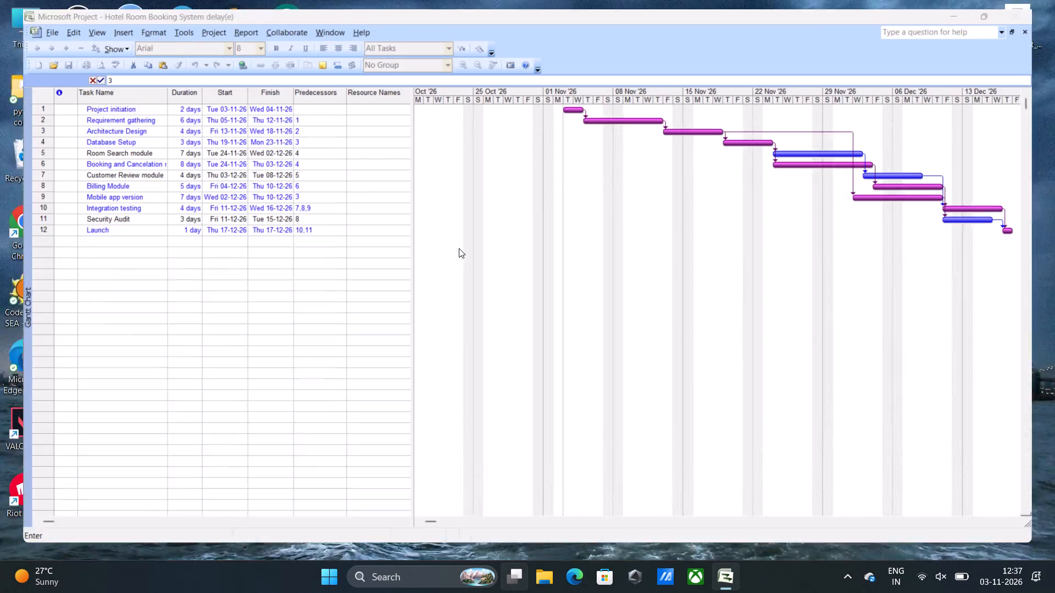
Open the saved project file "Hotel Room Booking System delay(d)" from the Documents folder.
click(26, 21)
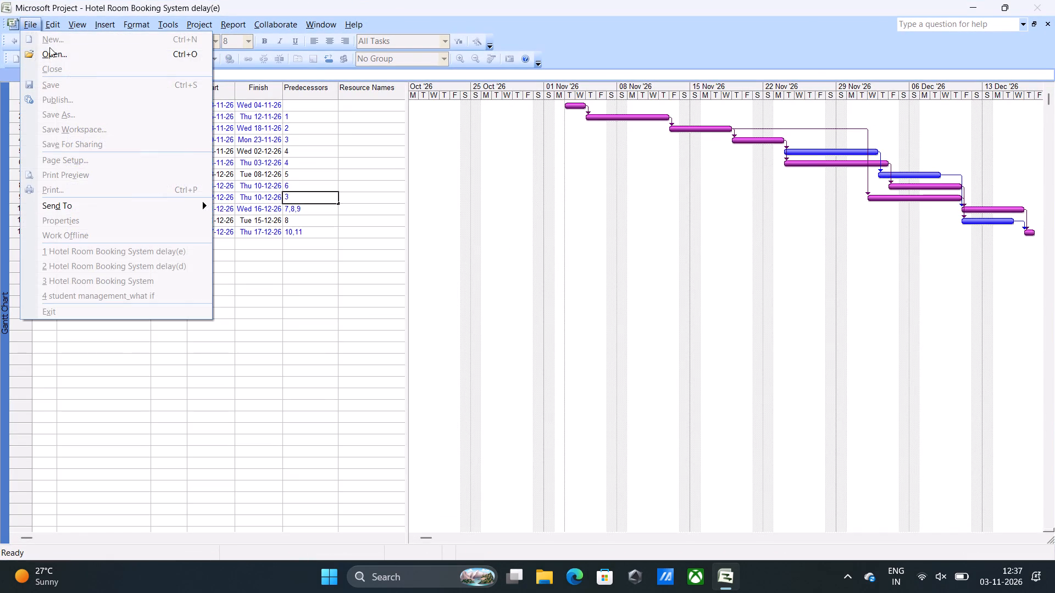
click(56, 54)
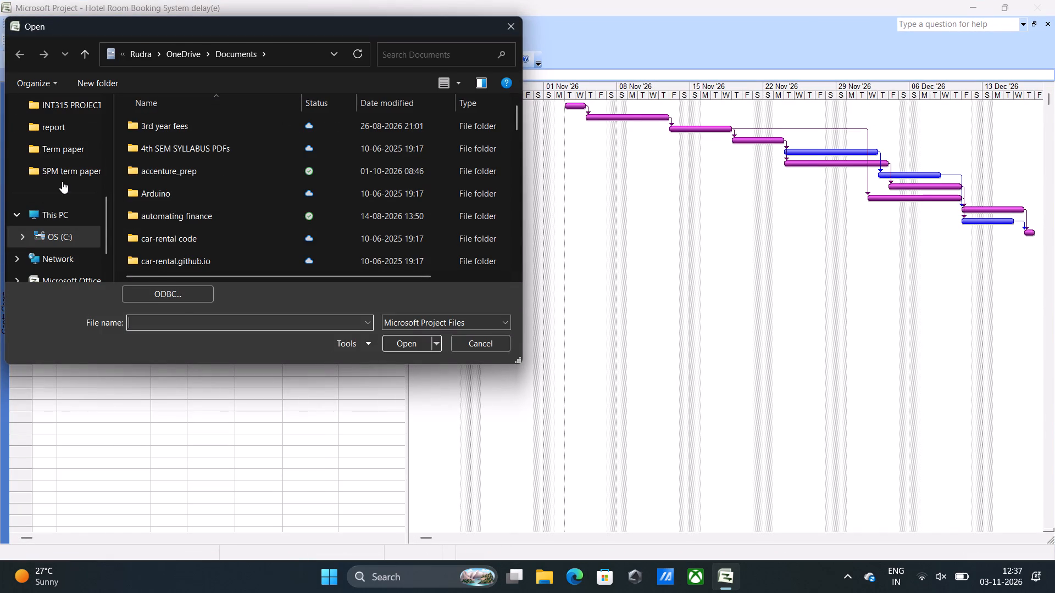
scroll(55, 128, up, 3)
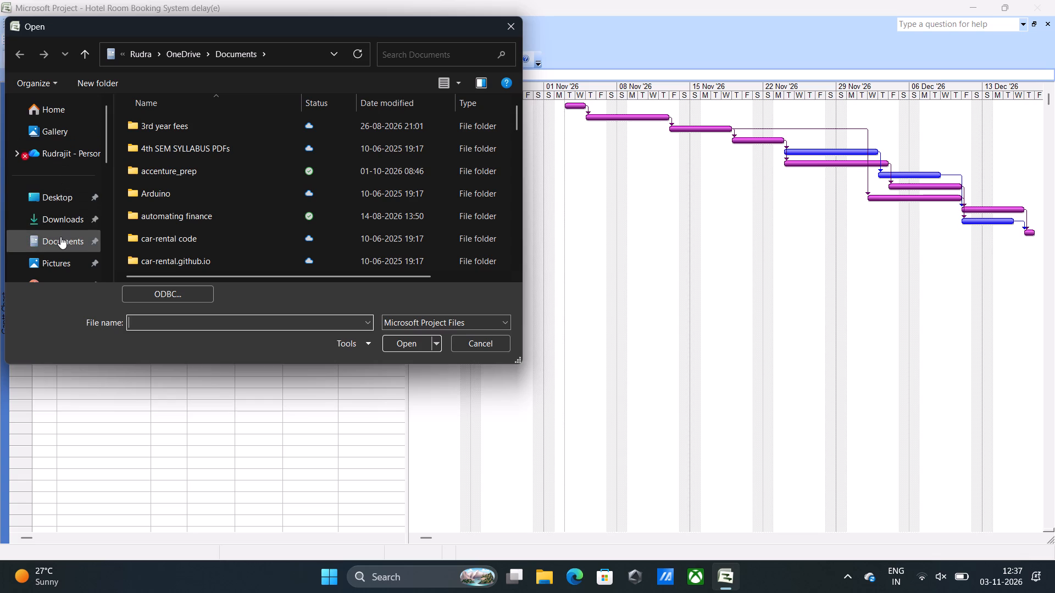
click(60, 237)
scroll(286, 220, down, 1)
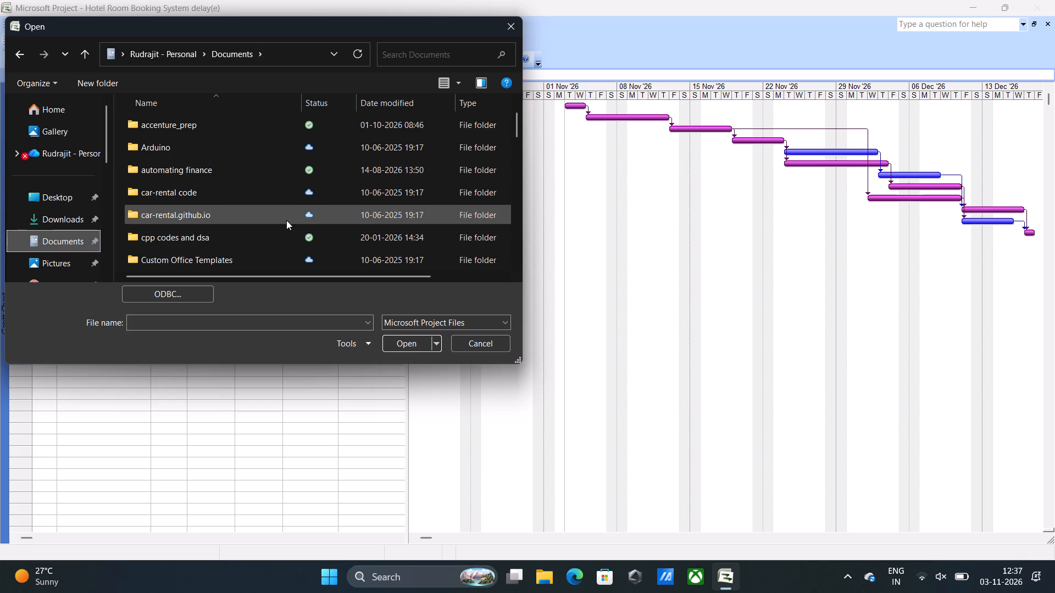
scroll(286, 220, down, 2)
scroll(237, 189, down, 1)
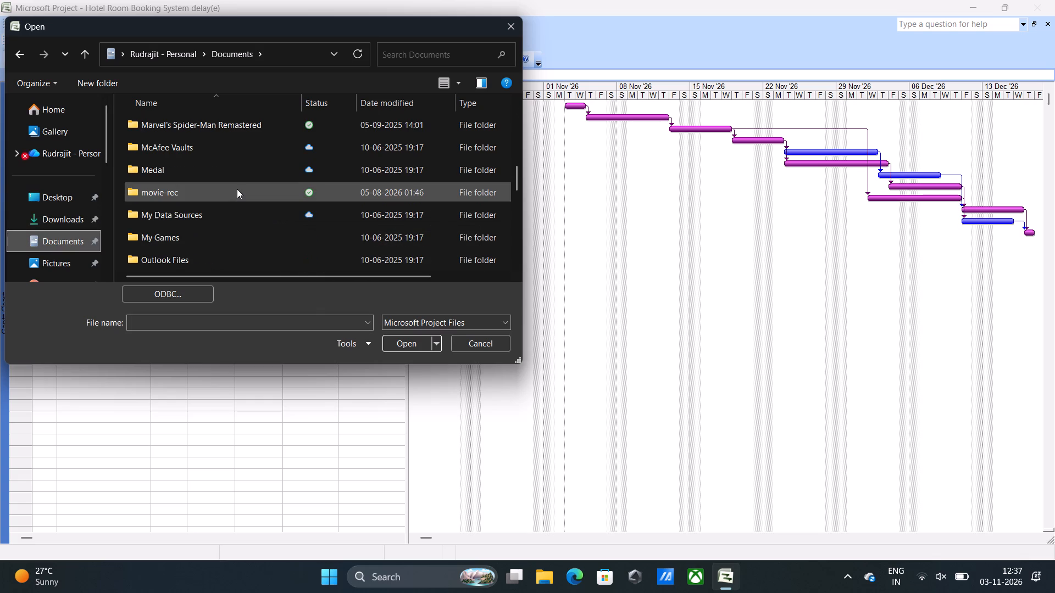
click(176, 318)
text(Ho)
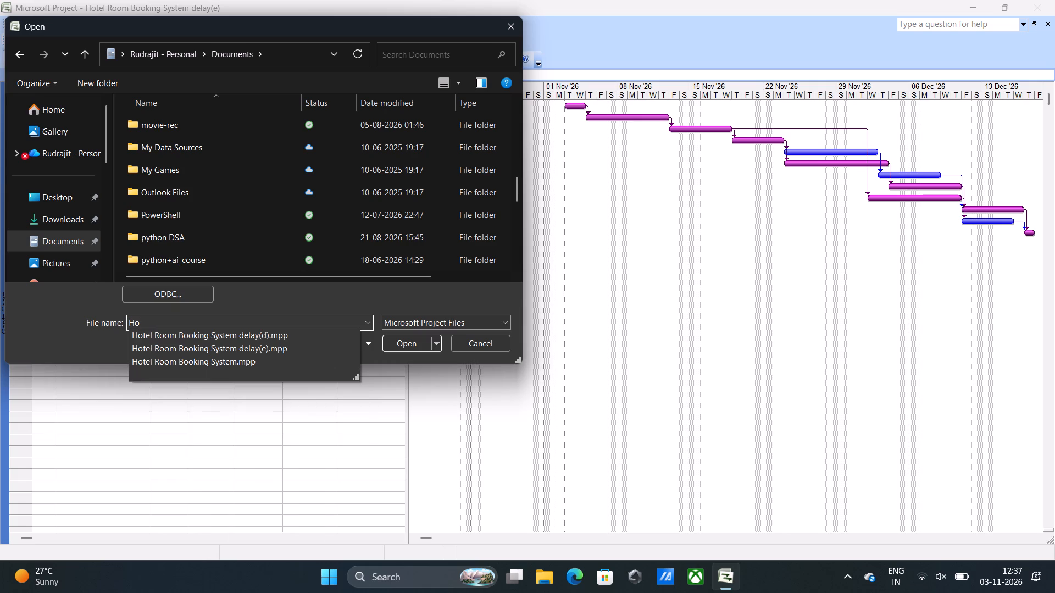
double_click(221, 338)
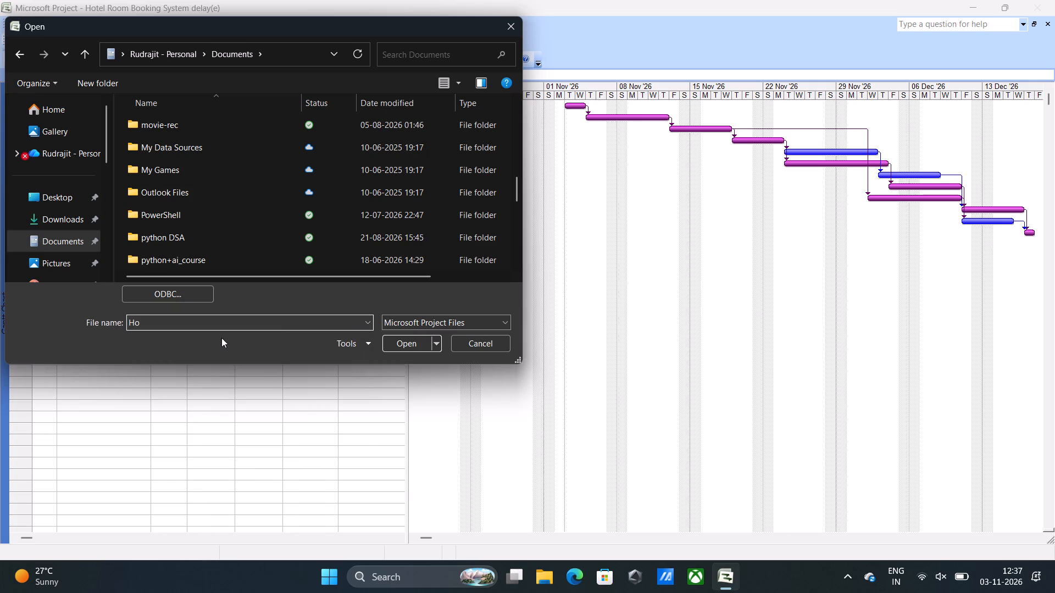
click(408, 345)
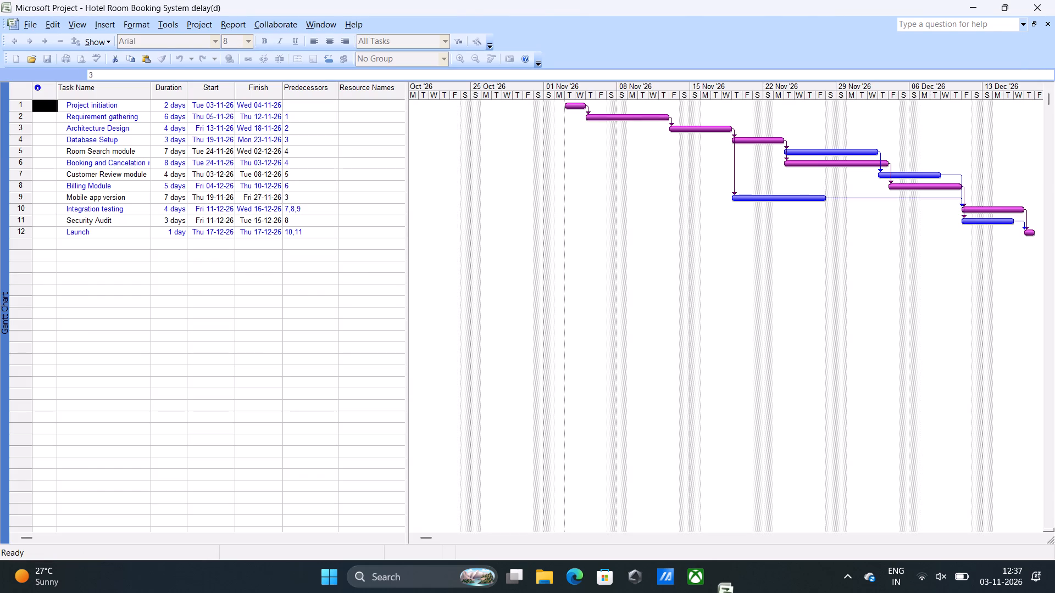
click(316, 232)
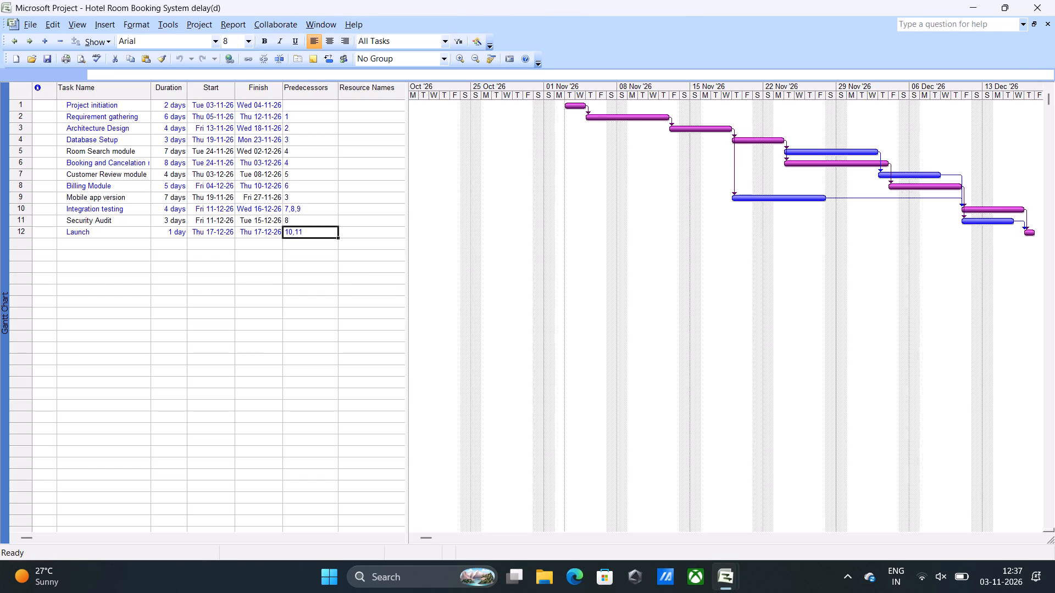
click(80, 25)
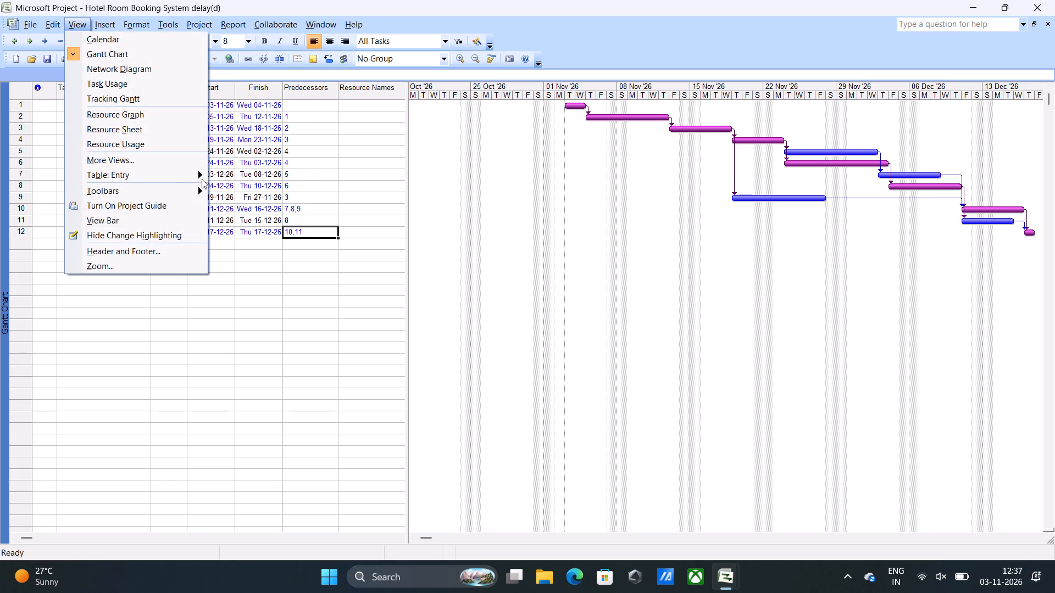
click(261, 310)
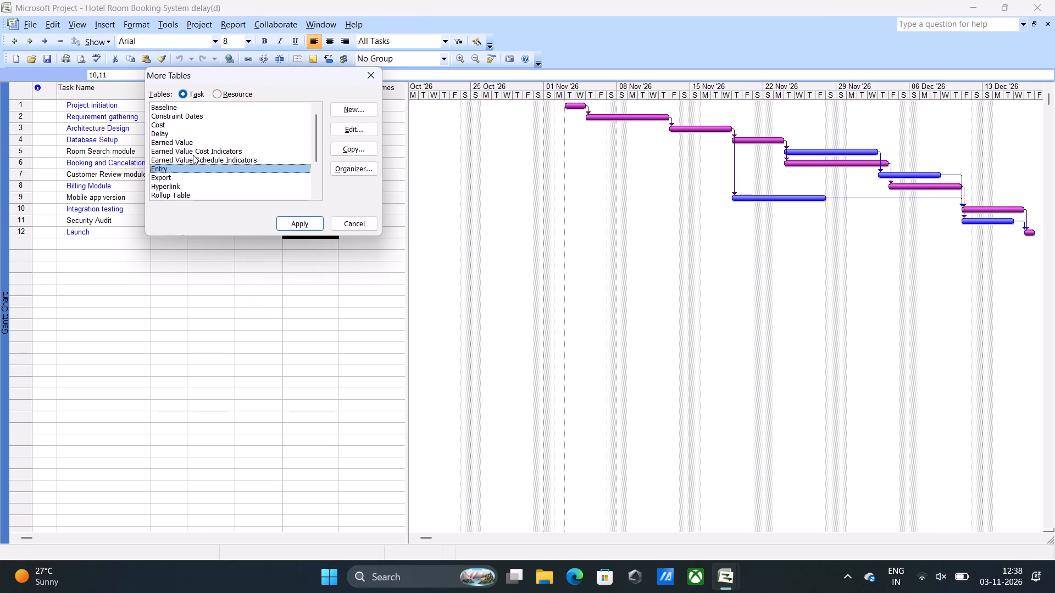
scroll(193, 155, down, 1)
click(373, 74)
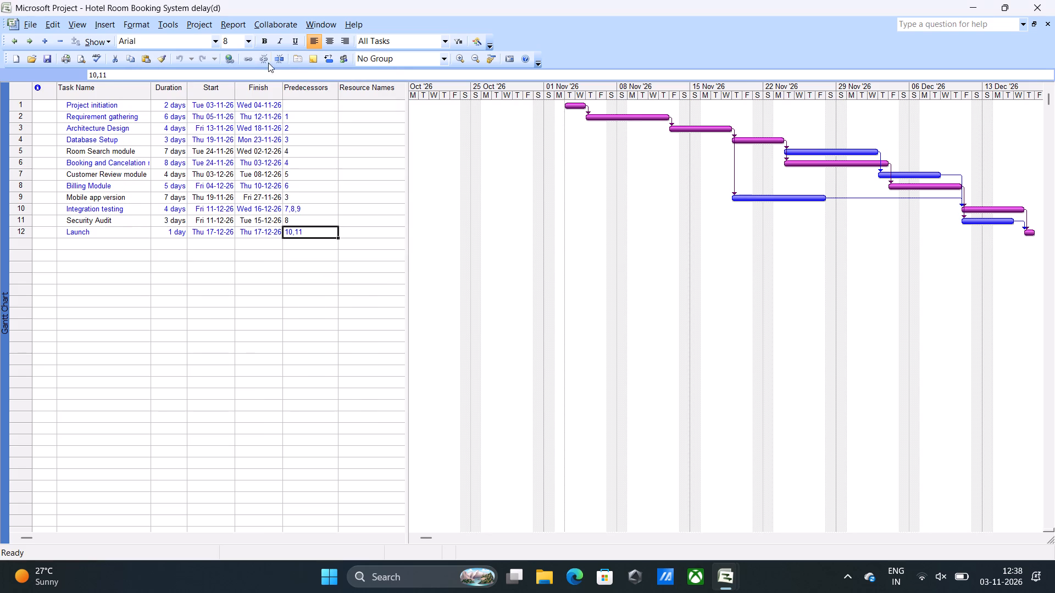
Format the delay(d) chart with the Gantt Chart Wizard to display the critical path, keeping resources and dates as the bar information.
click(132, 23)
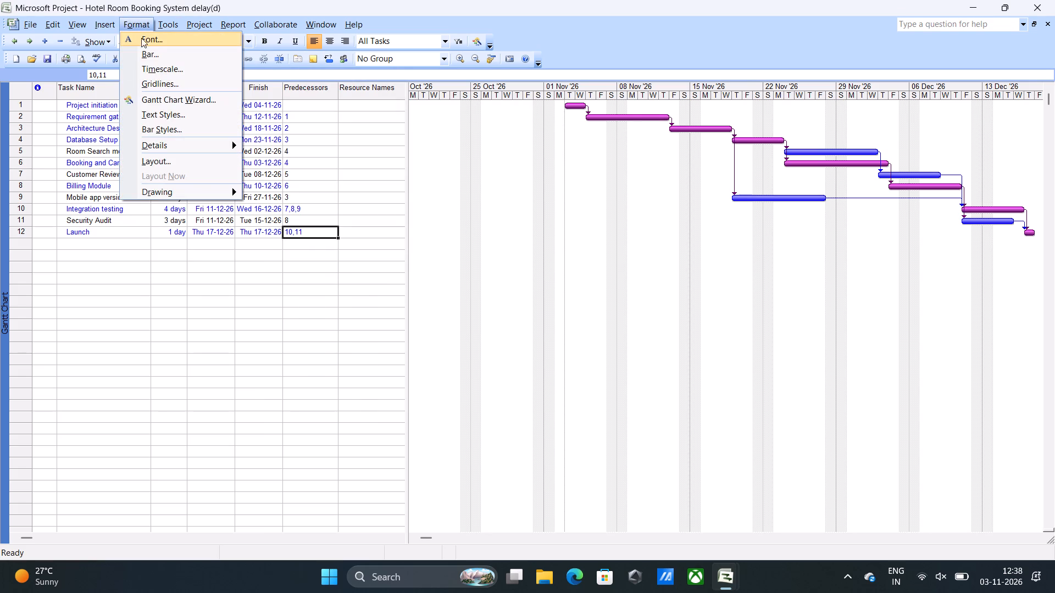
click(186, 101)
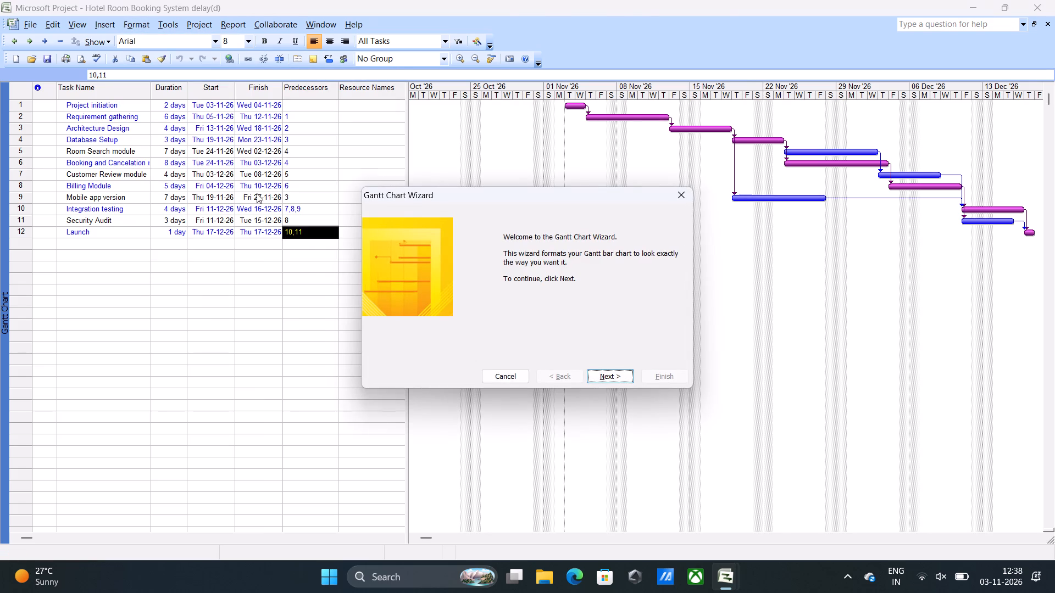
click(606, 374)
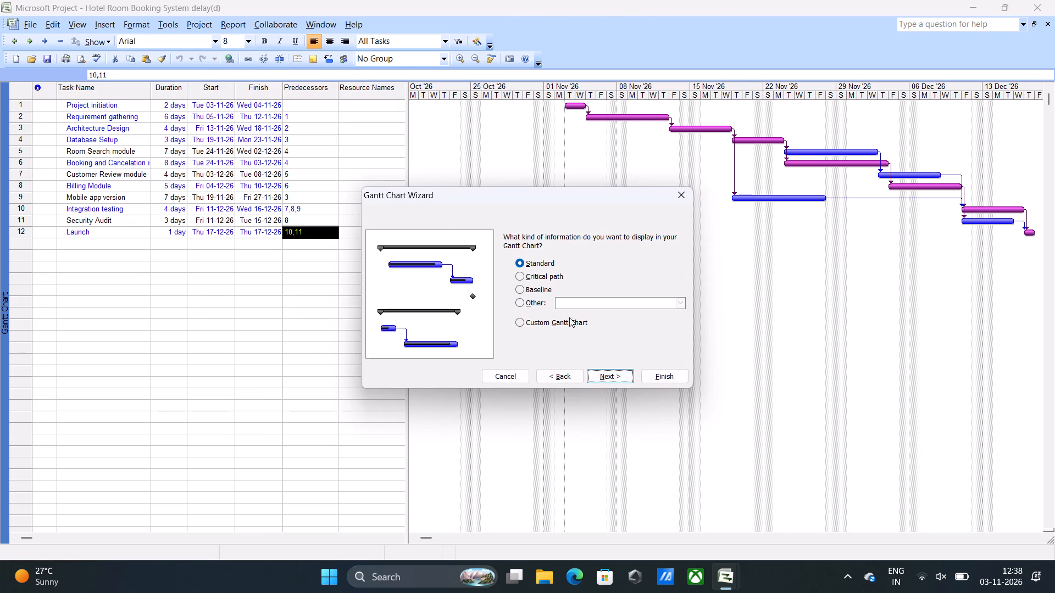
click(608, 377)
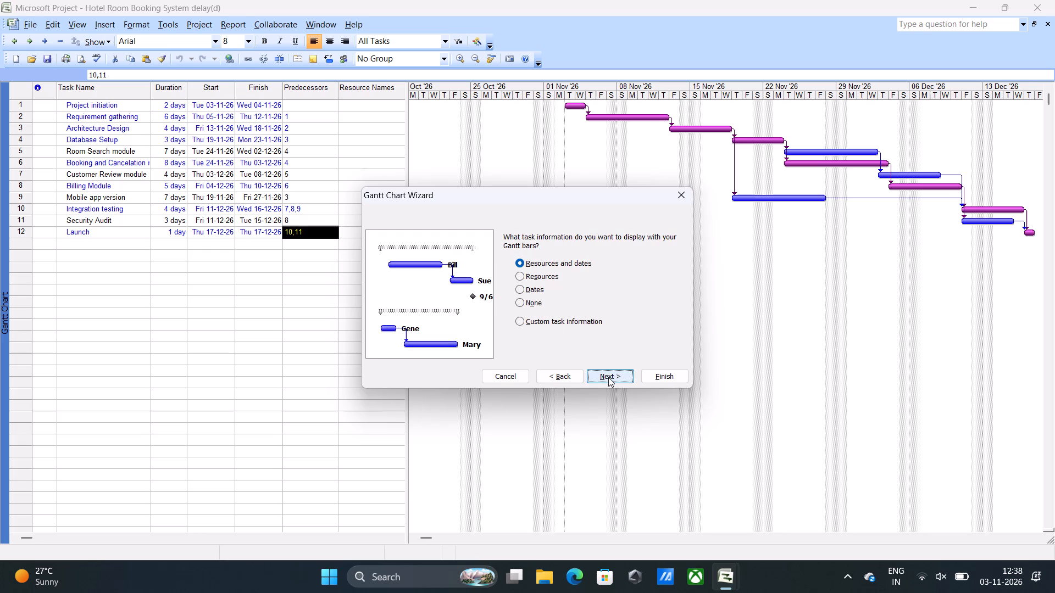
click(608, 377)
click(608, 377)
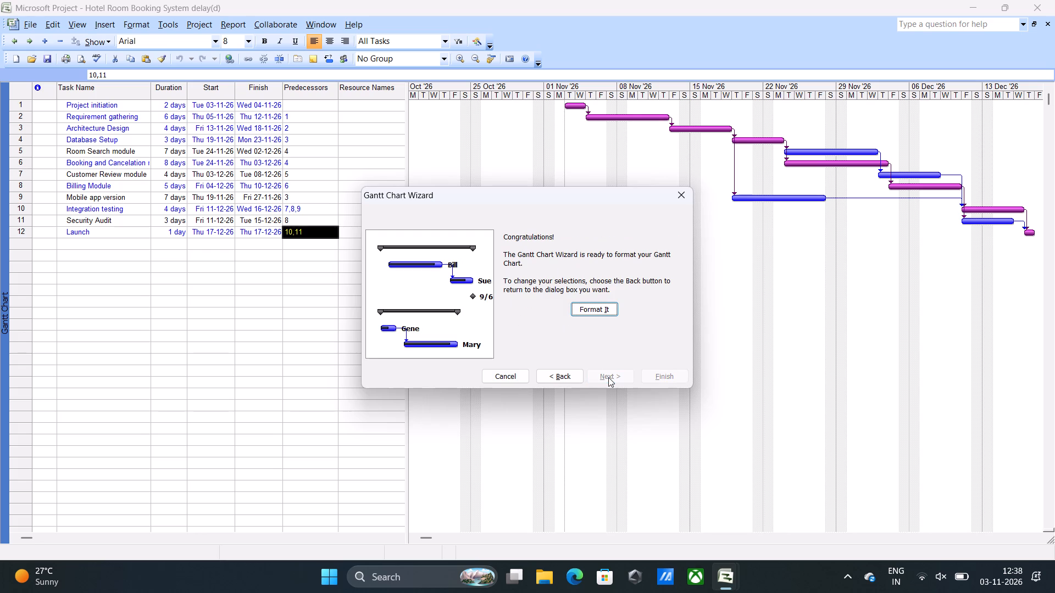
double_click(549, 374)
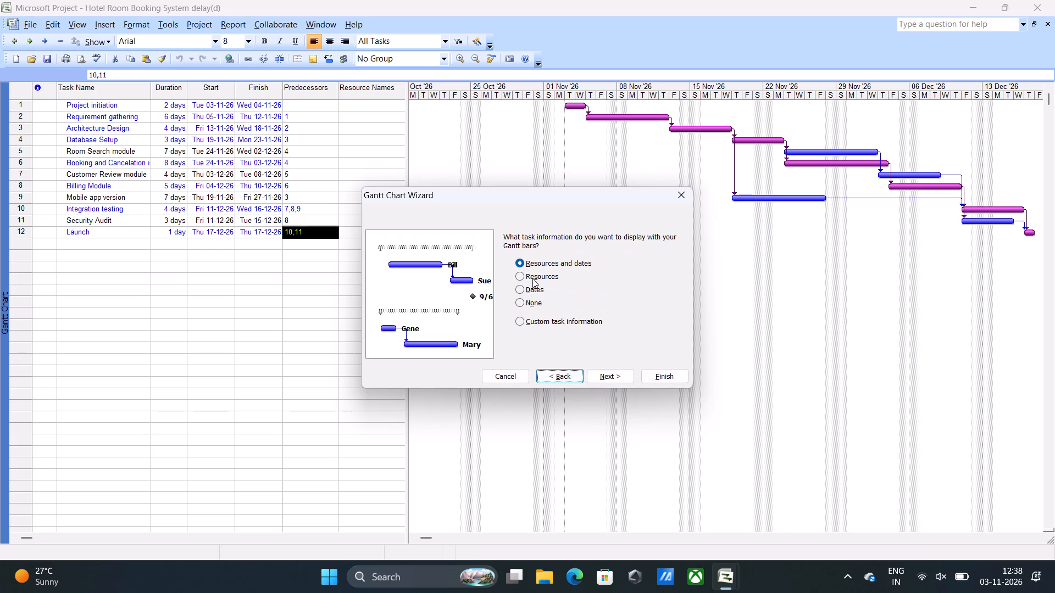
click(560, 373)
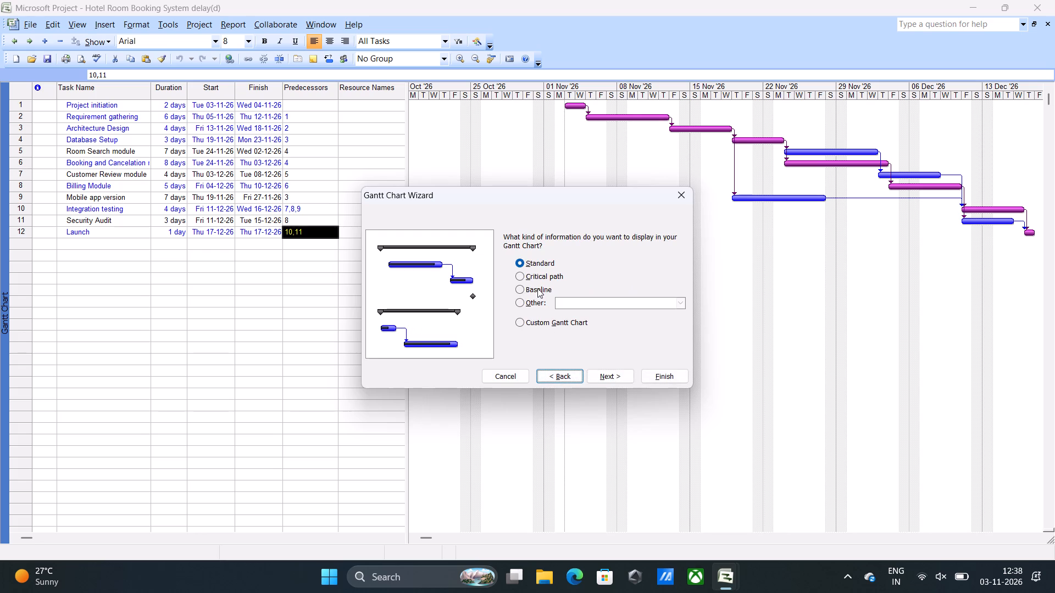
click(521, 277)
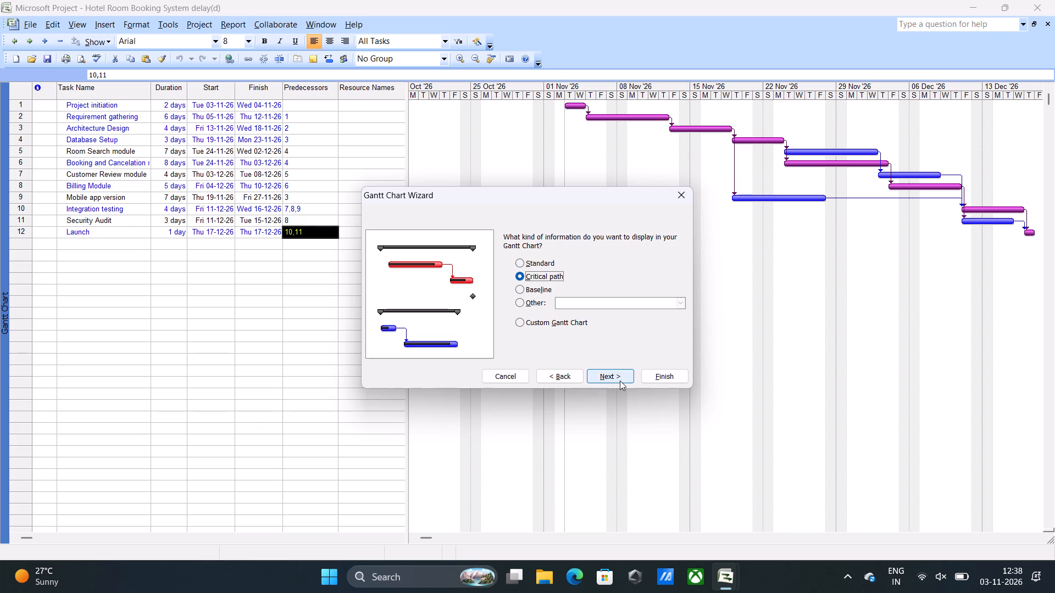
click(620, 381)
triple_click(620, 381)
click(620, 381)
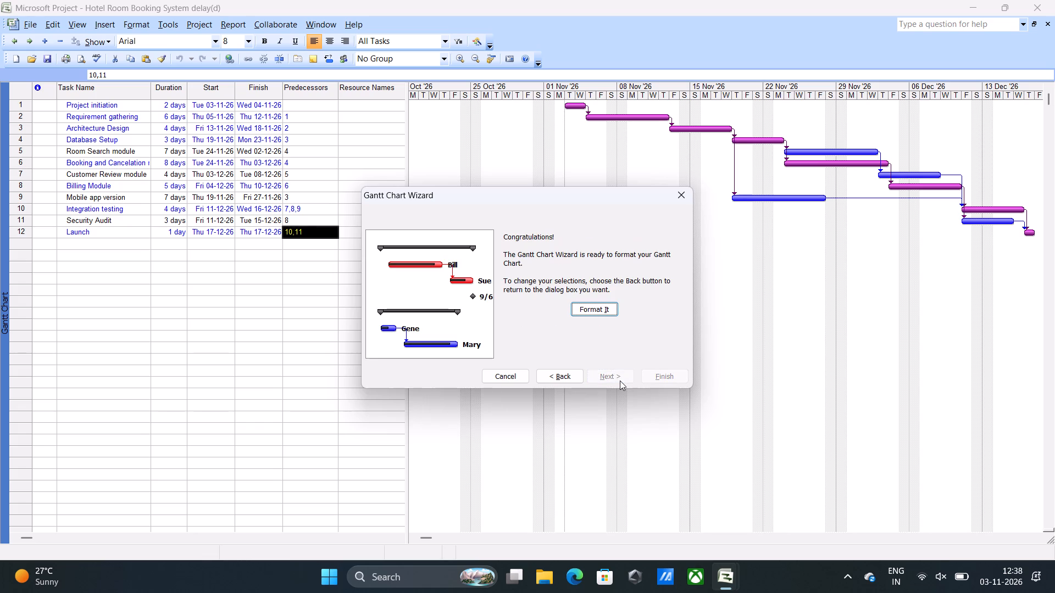
click(597, 310)
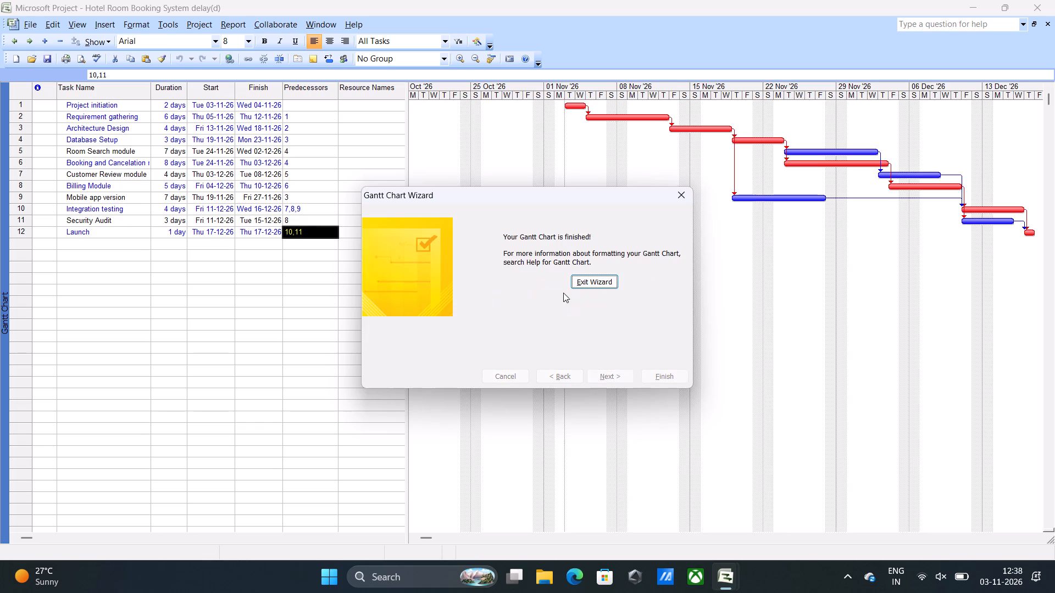
click(597, 281)
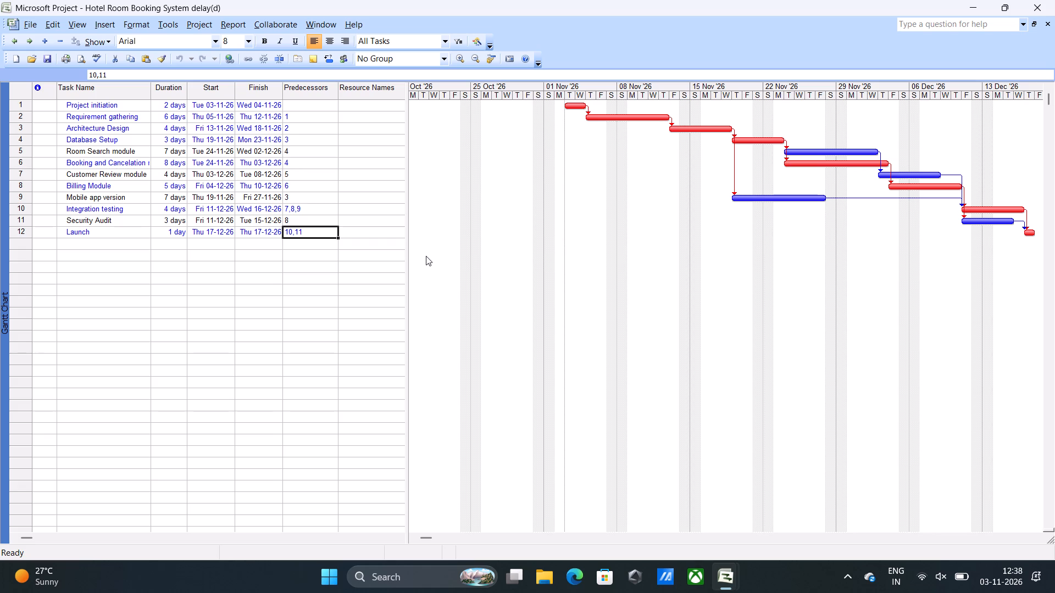
scroll(667, 284, left, 2)
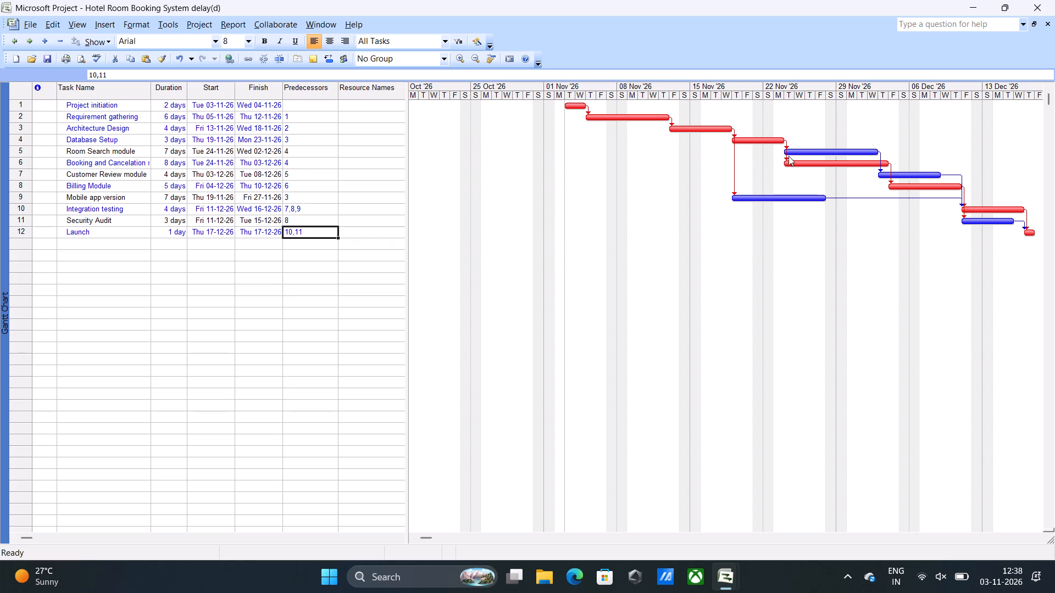
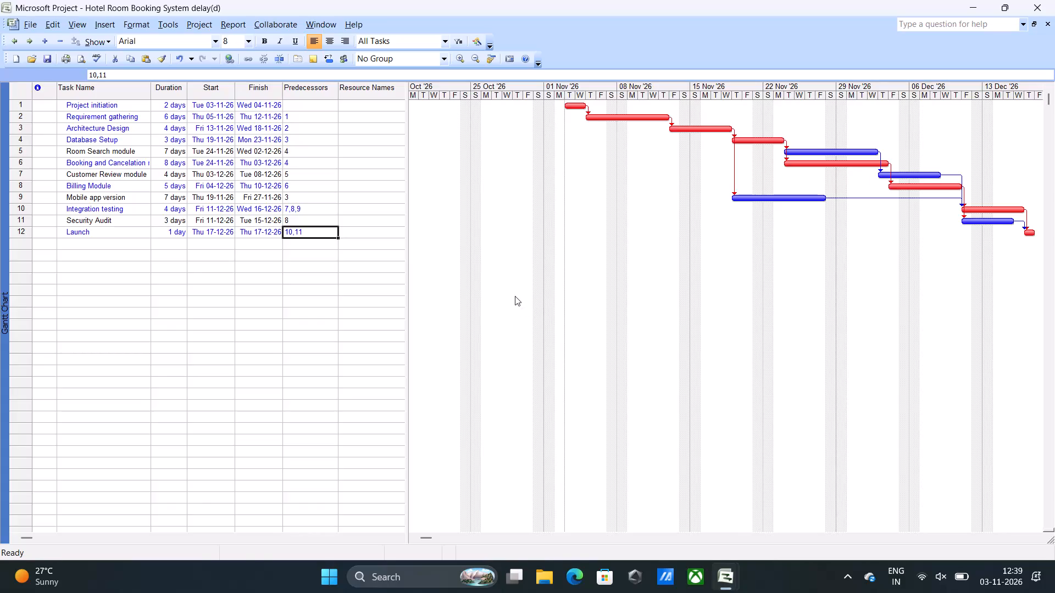
In the delay(e) copy, set the Room Search module task's predecessor to 4FS+4 days.
click(578, 195)
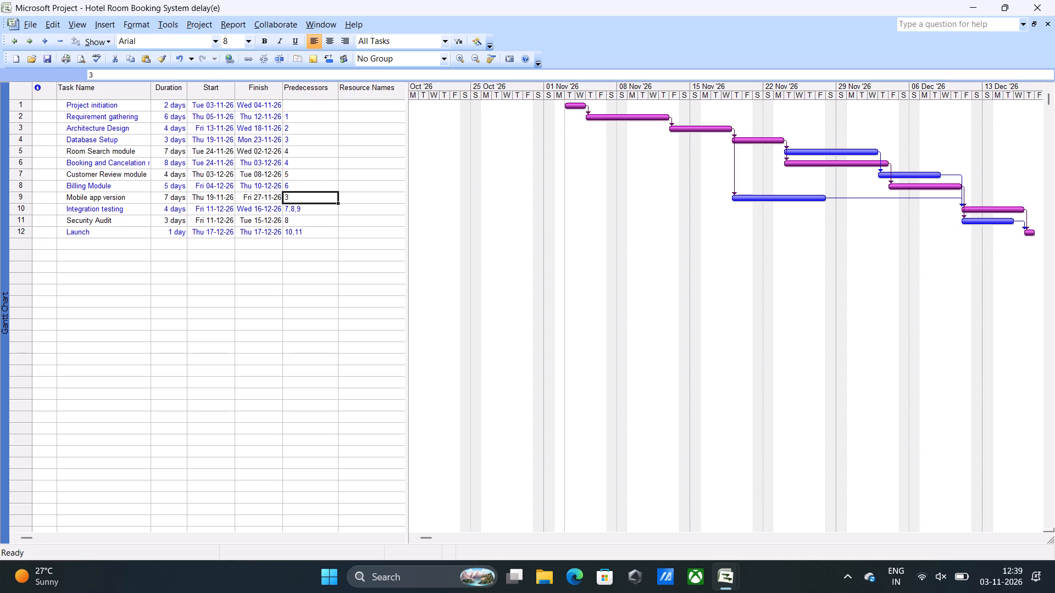
click(298, 152)
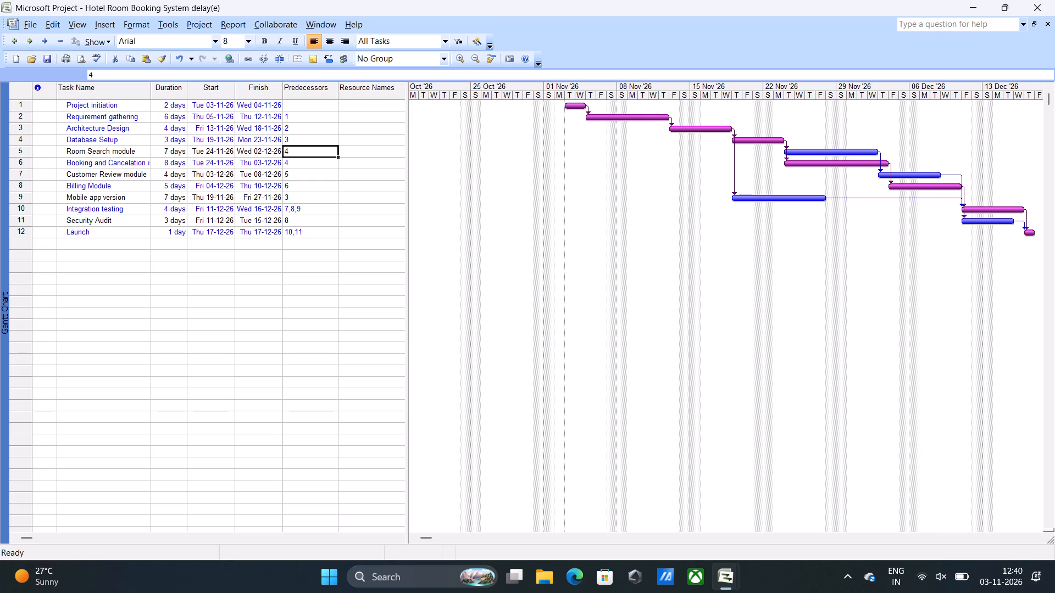
text(FS)
key(BackSpace)
key(BackSpace)
key(BackSpace)
key(4)
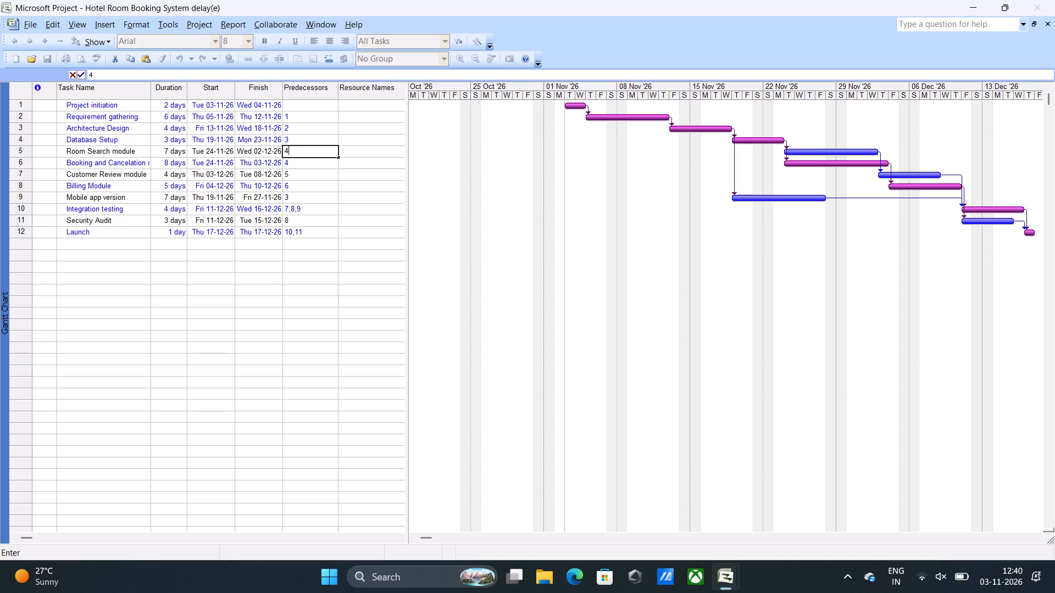
text(fs)
key(BackSpace)
key(BackSpace)
text(FS)
key(shift+plus)
key(4)
key(Return)
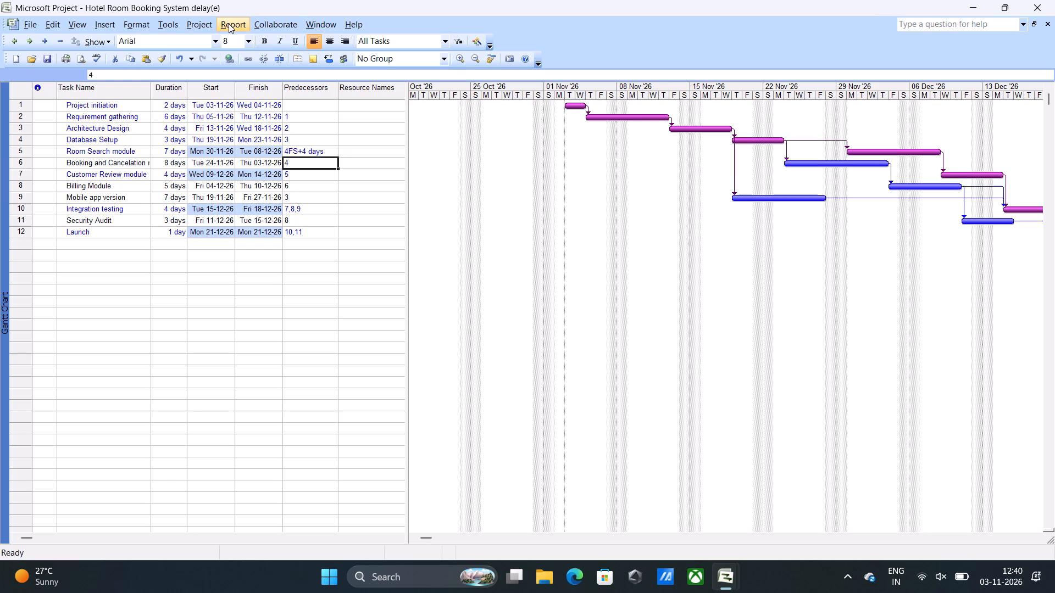
Open the project statistics for the delay(e) copy to check its overall duration and finish date.
click(197, 25)
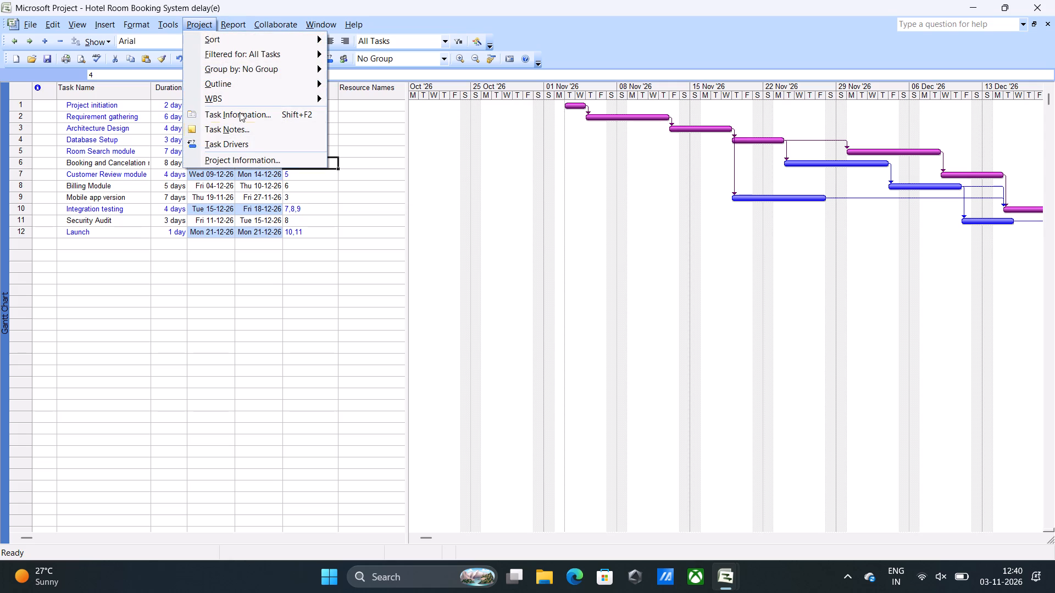
click(239, 159)
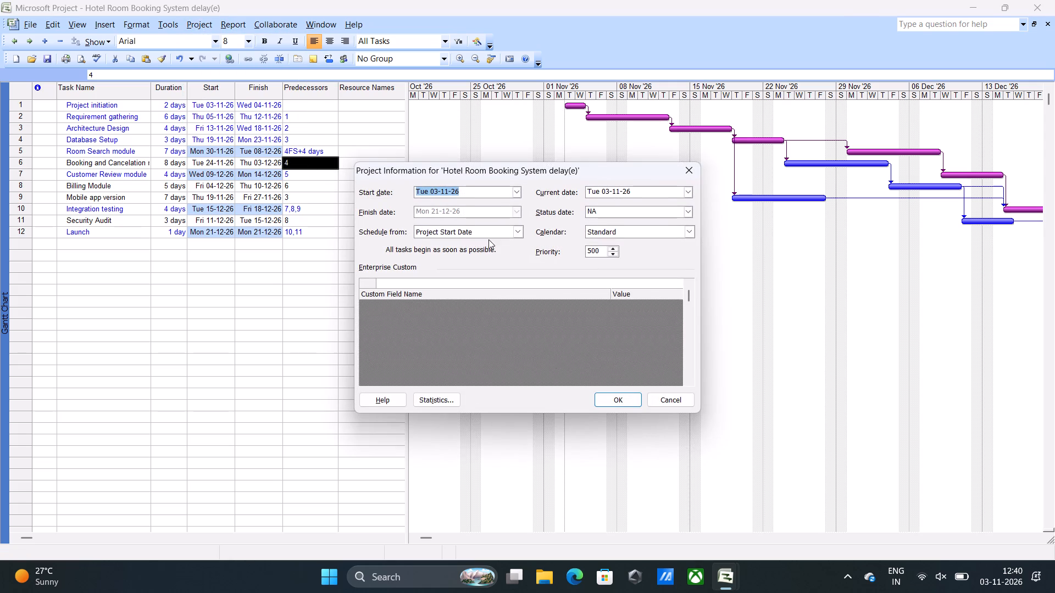
click(440, 401)
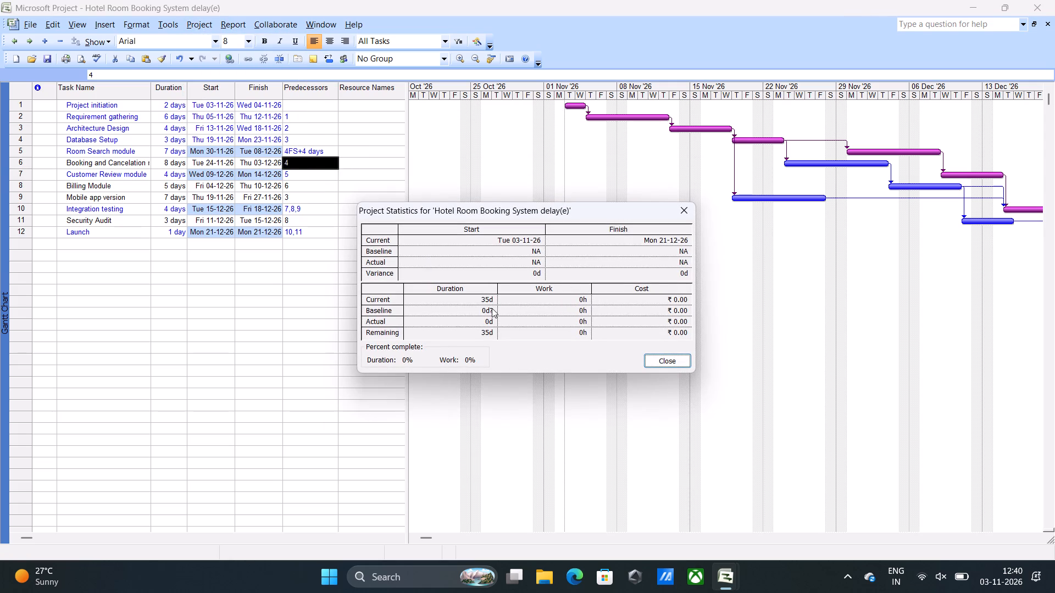
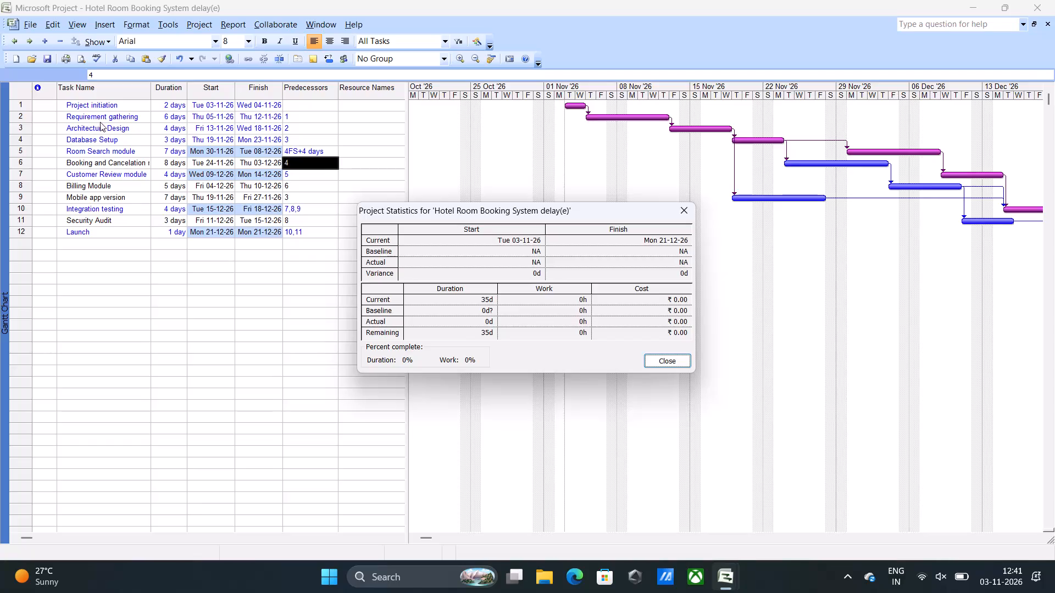
Format the delay(e) Gantt chart with the Gantt Chart Wizard to display the critical path, keeping resources and dates on the bars.
click(665, 363)
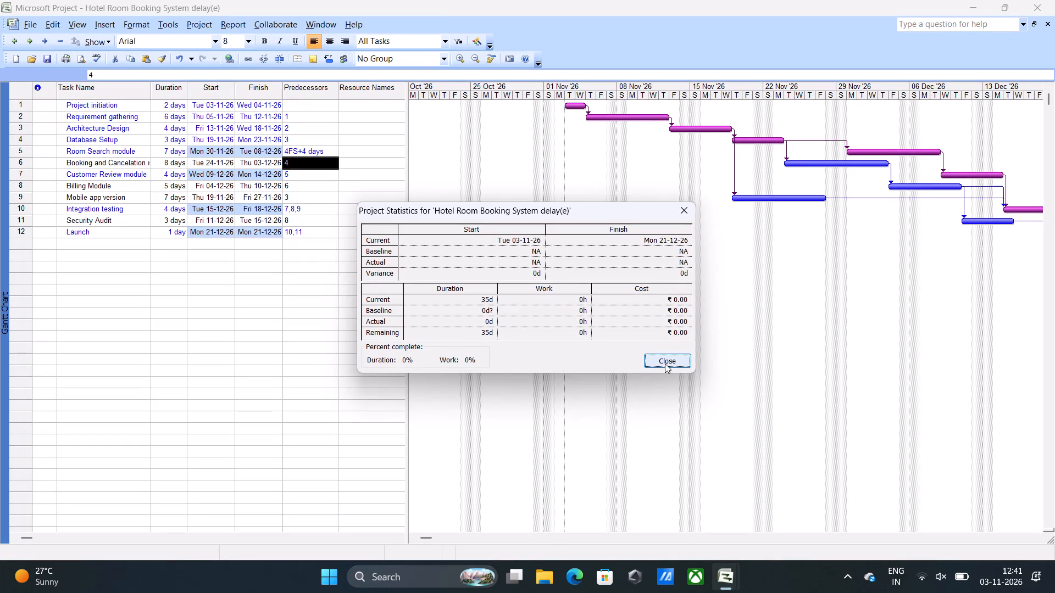
click(131, 26)
click(165, 100)
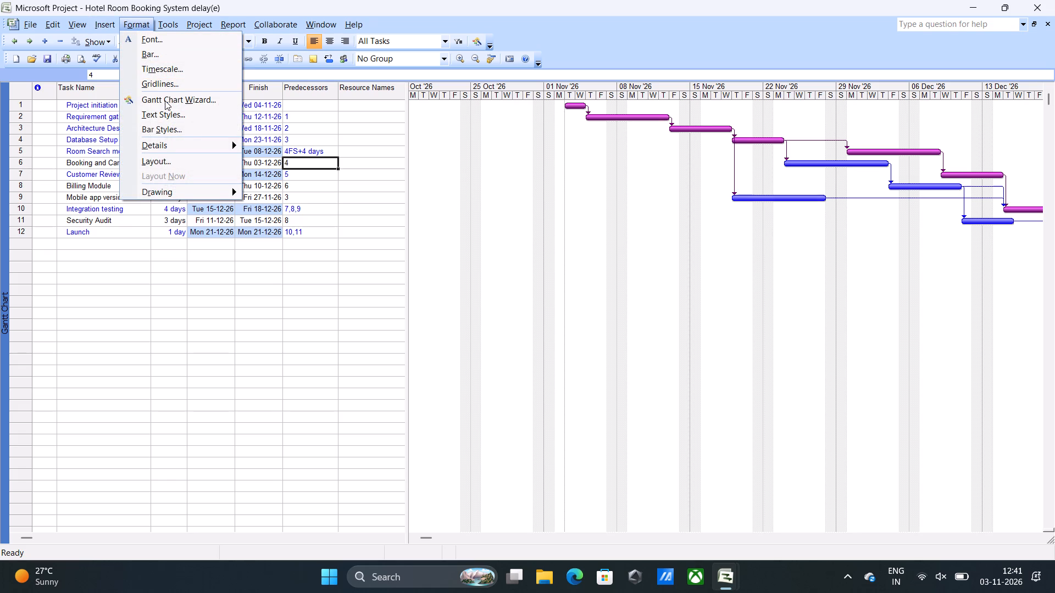
click(602, 377)
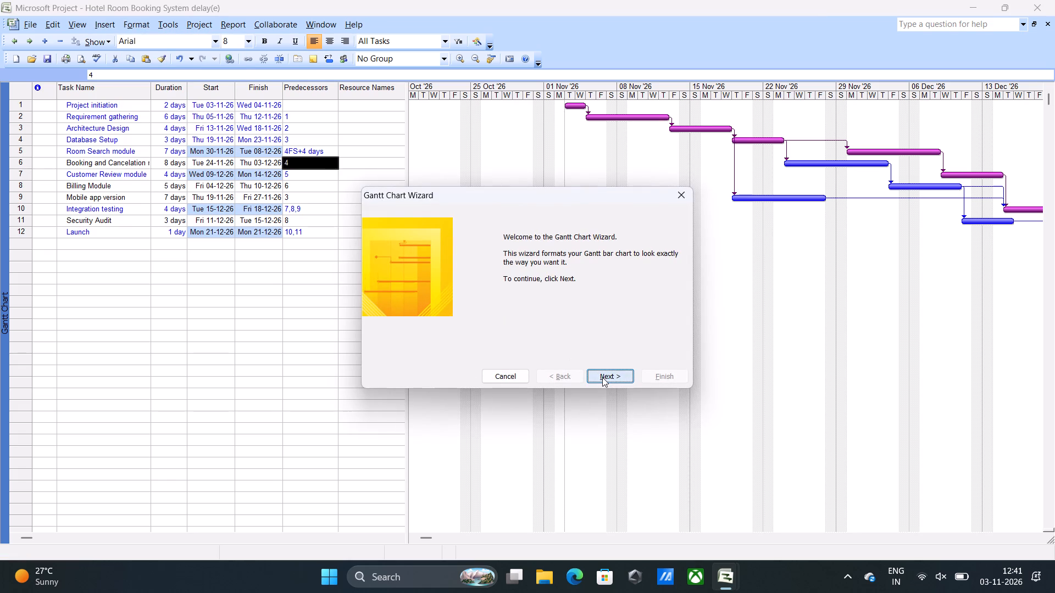
click(602, 377)
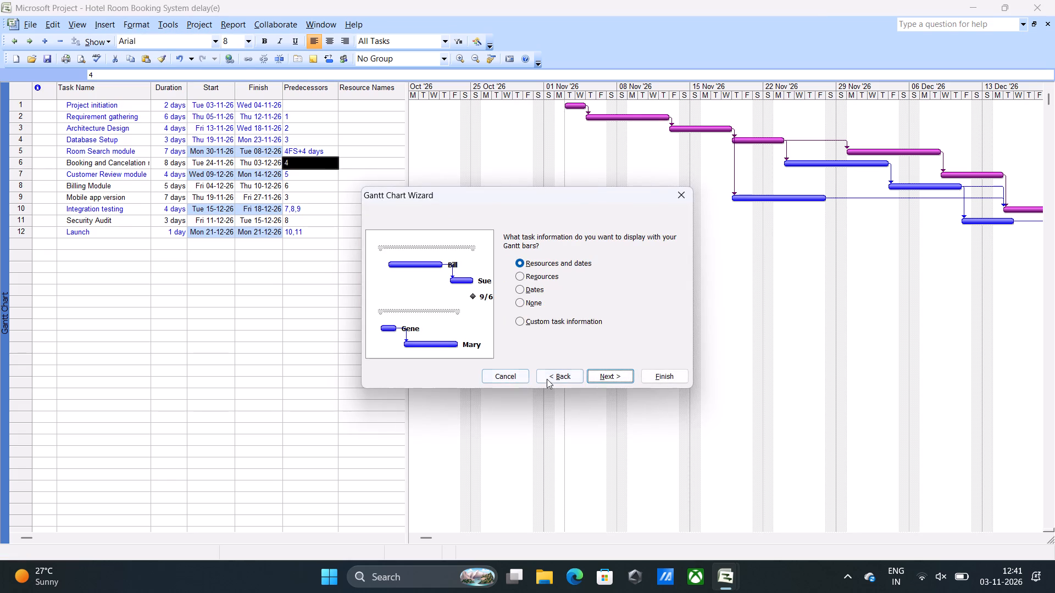
click(547, 379)
click(527, 277)
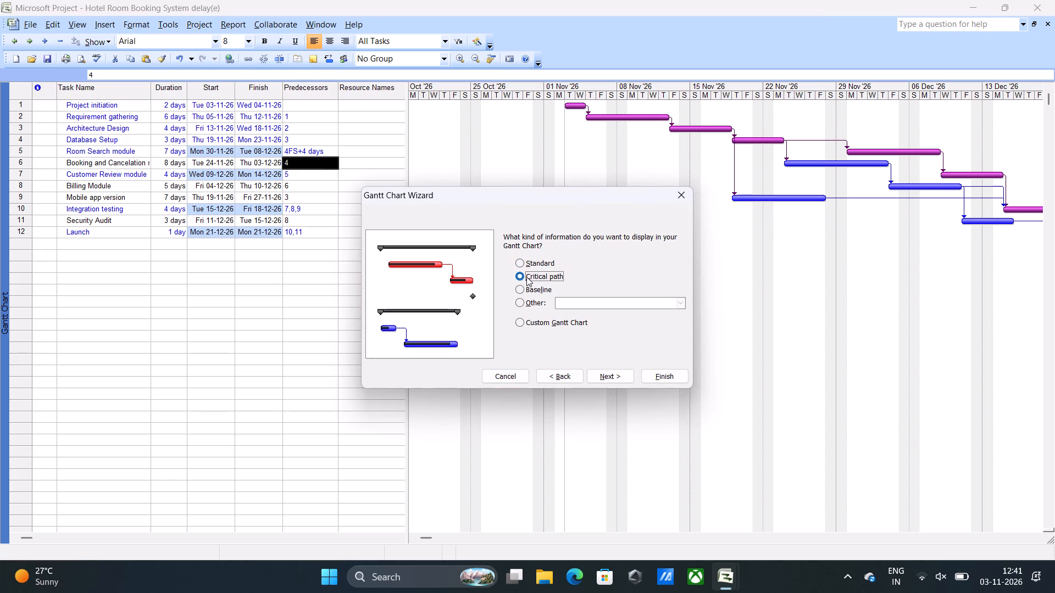
click(613, 374)
click(613, 374)
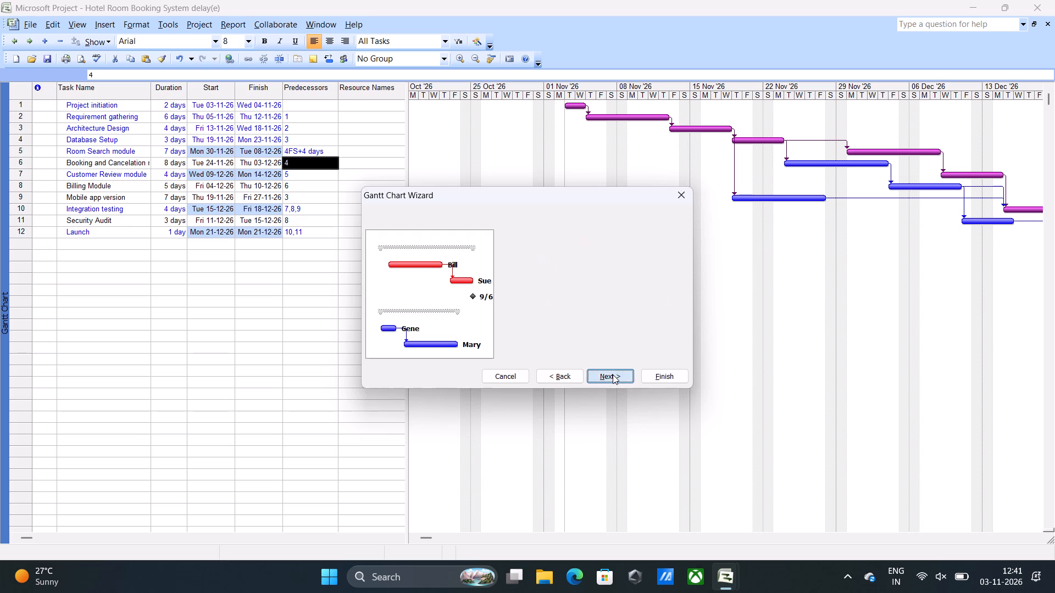
click(613, 374)
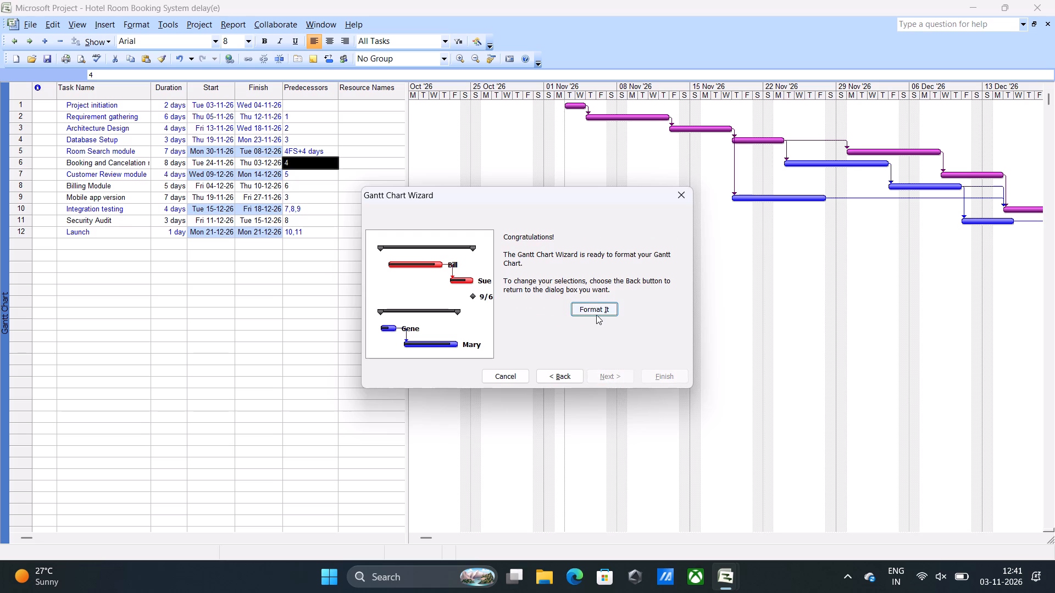
click(596, 314)
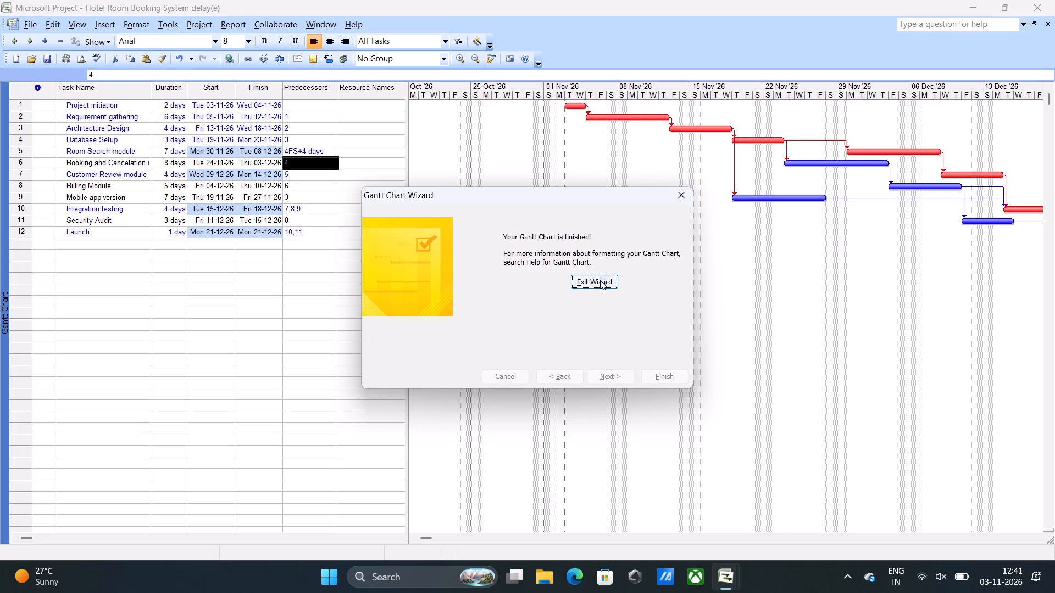
click(600, 281)
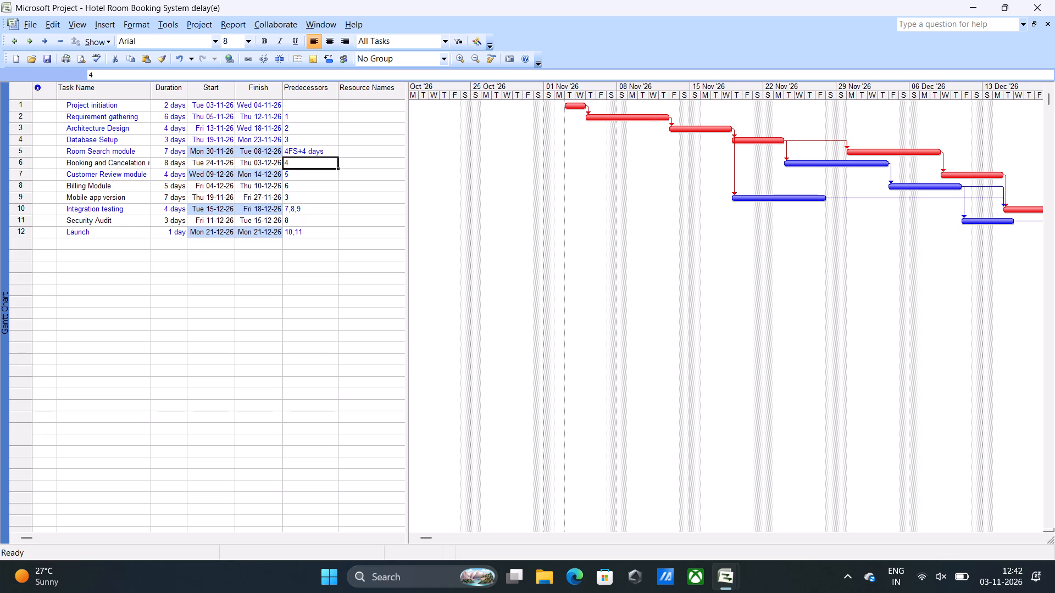
Save a copy of the project as Hotel Room Booking System delay(f) in the Documents folder.
click(27, 23)
click(84, 117)
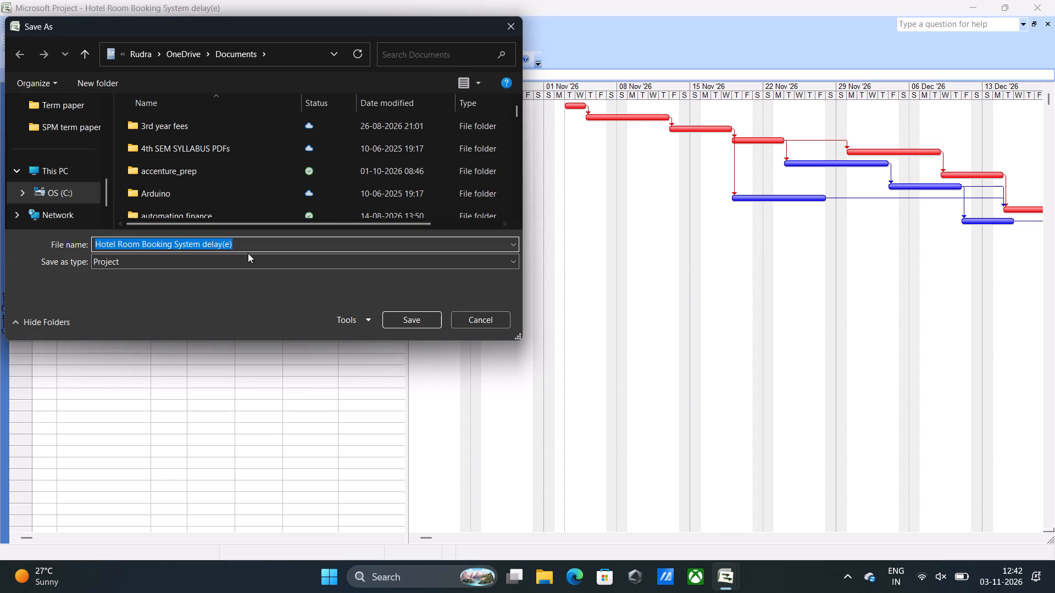
click(250, 245)
key(BackSpace)
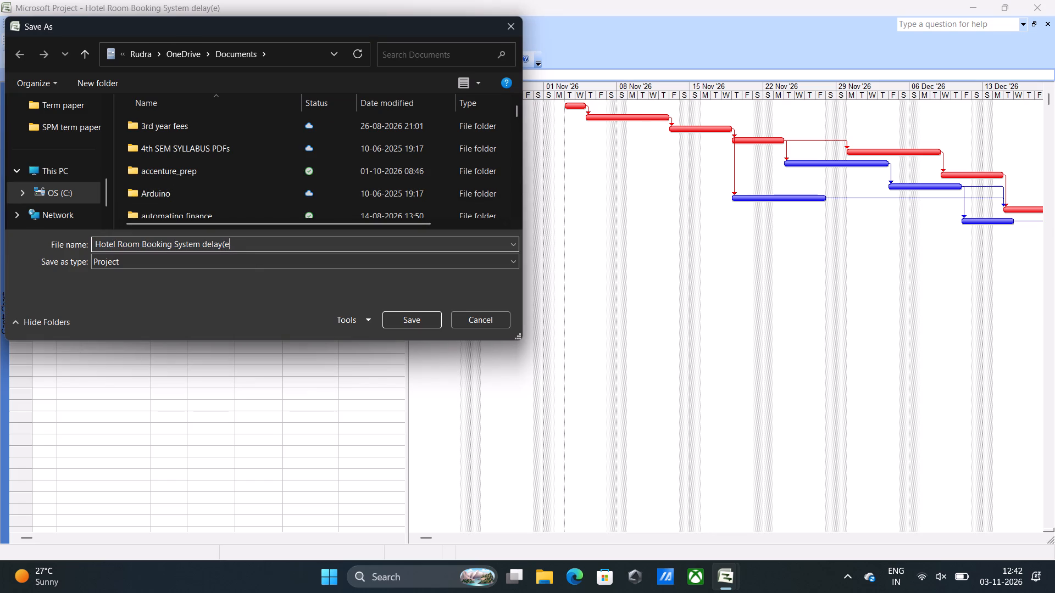
key(BackSpace)
key(f)
key(shift+parenright)
key(Return)
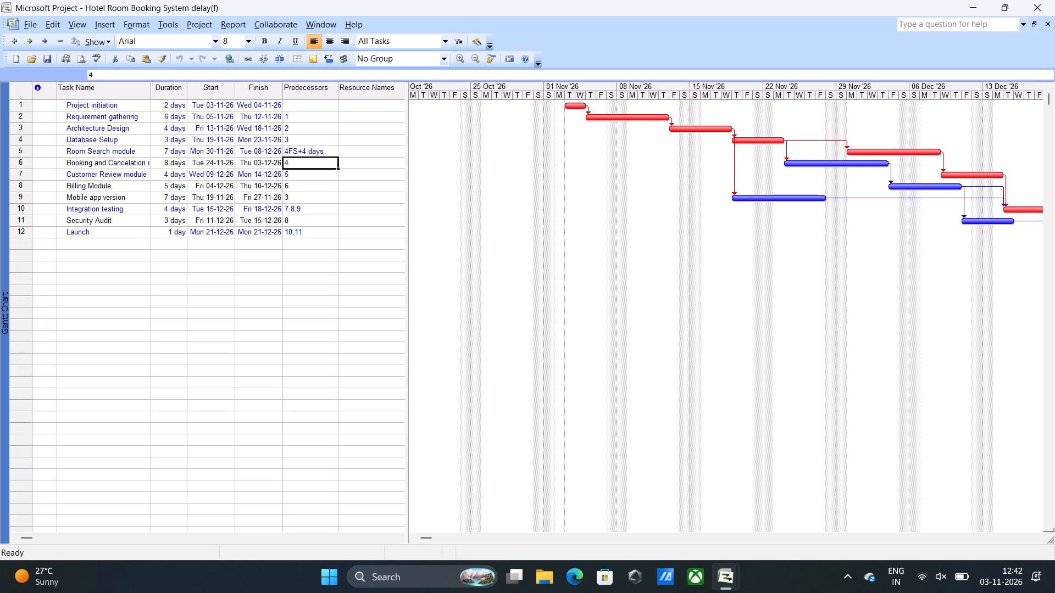
Set the Room Search module task's predecessor back to plain 4, with no lag, in the delay(f) copy.
click(309, 150)
key(BackSpace)
key(4)
key(Return)
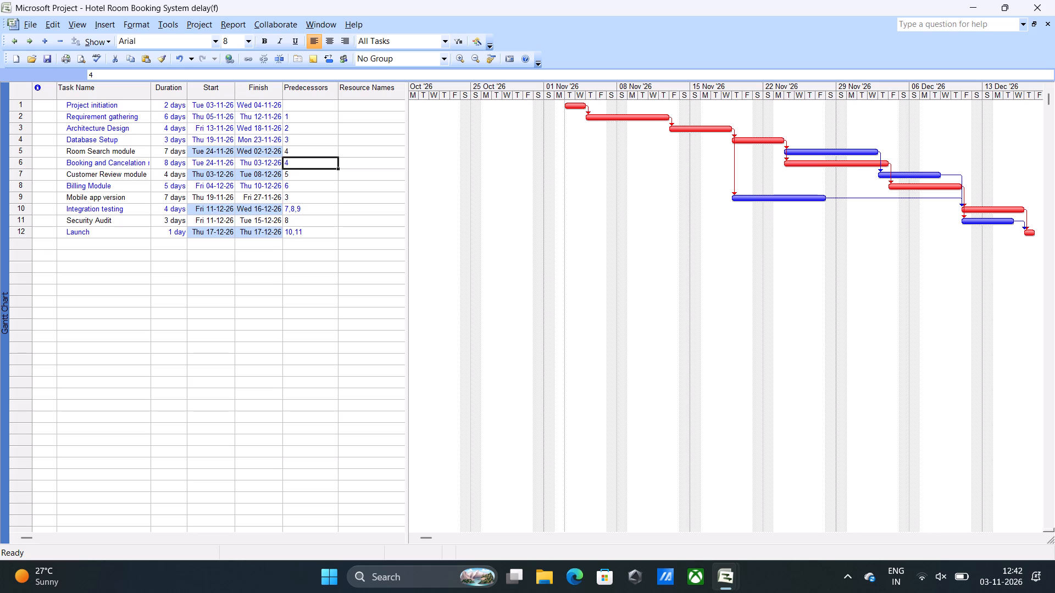
Set the Security Audit task's predecessor to 8FS+5 days in the delay(f) copy.
click(290, 220)
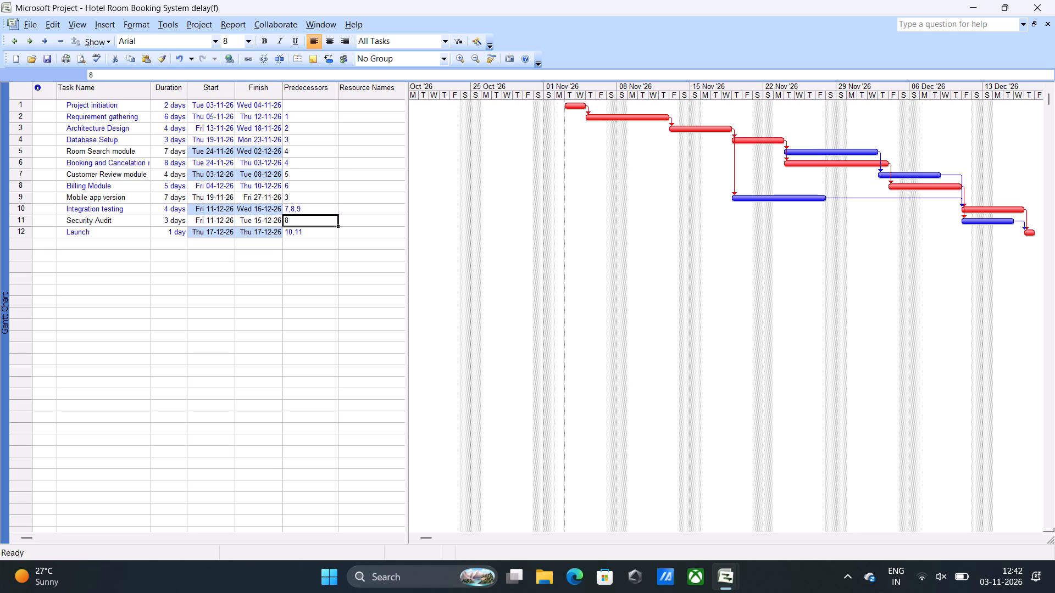
click(325, 220)
key(BackSpace)
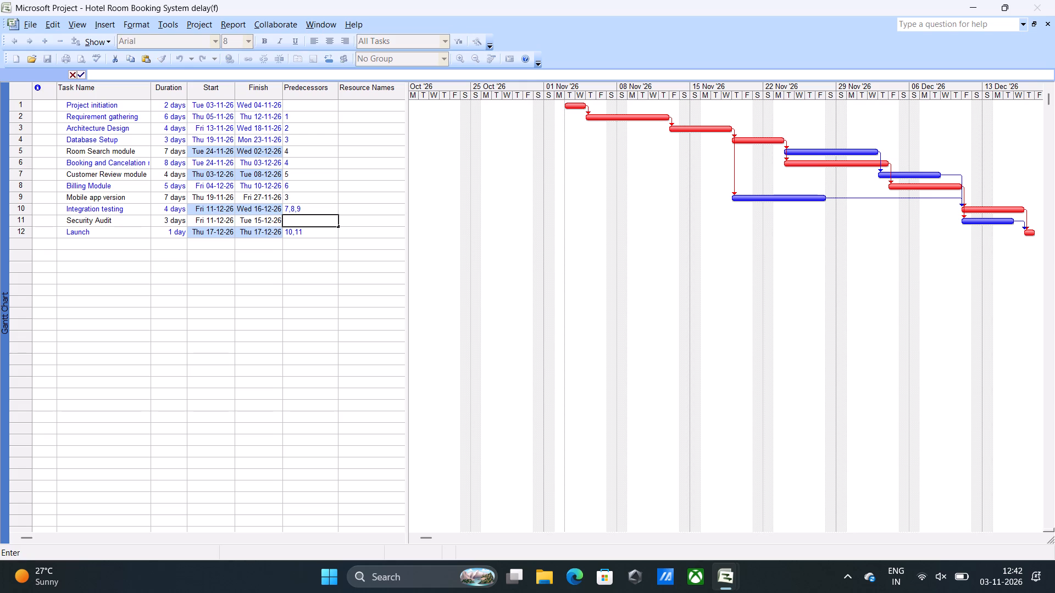
text(8Fs)
key(BackSpace)
key(shift+s)
key(shift+plus)
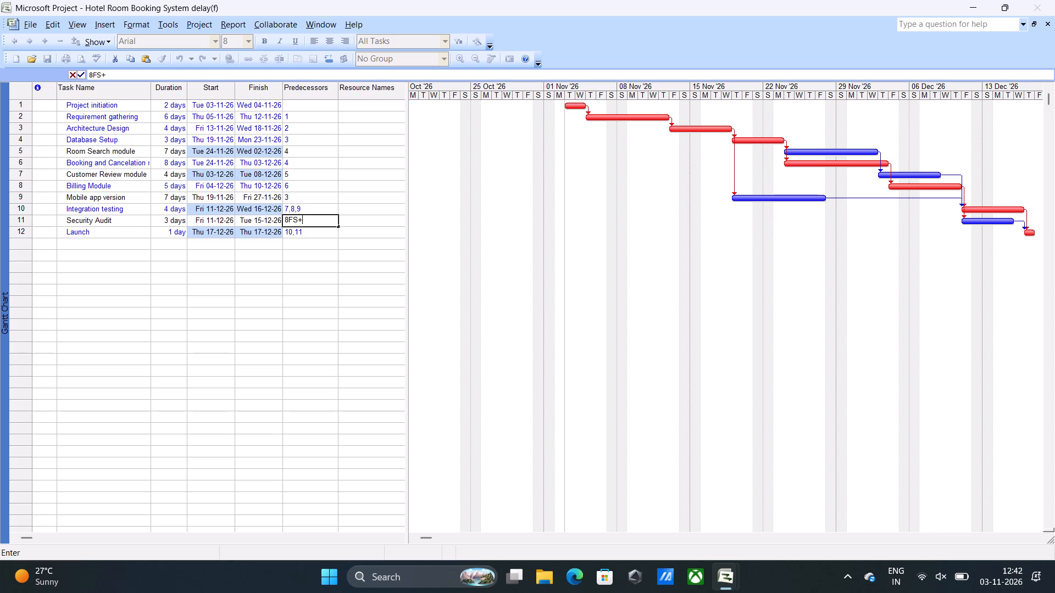
key(5)
key(Return)
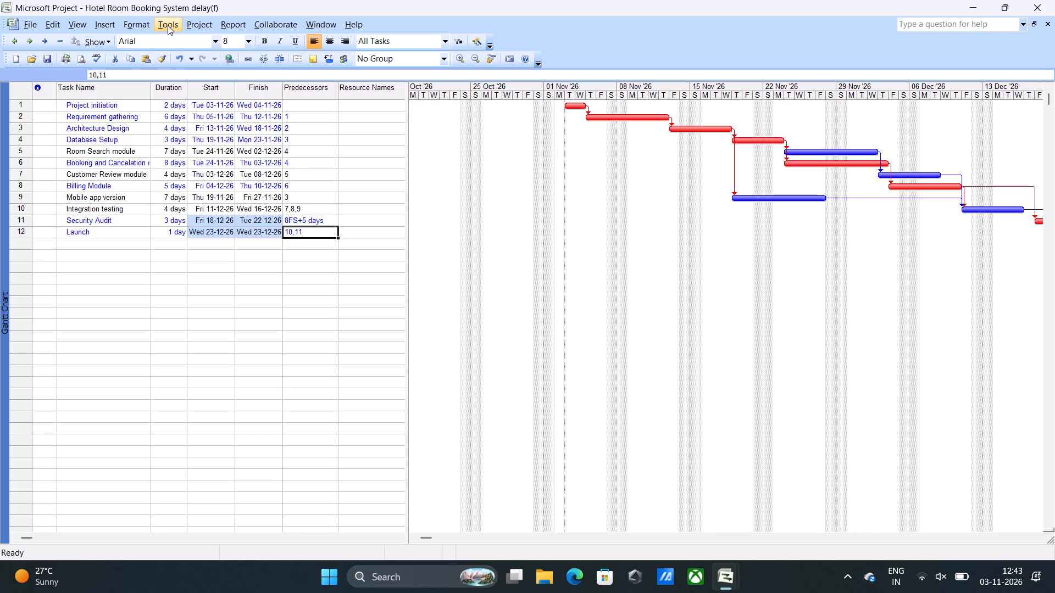
Open the project statistics for the delay(f) copy to check its overall duration and finish date.
click(195, 29)
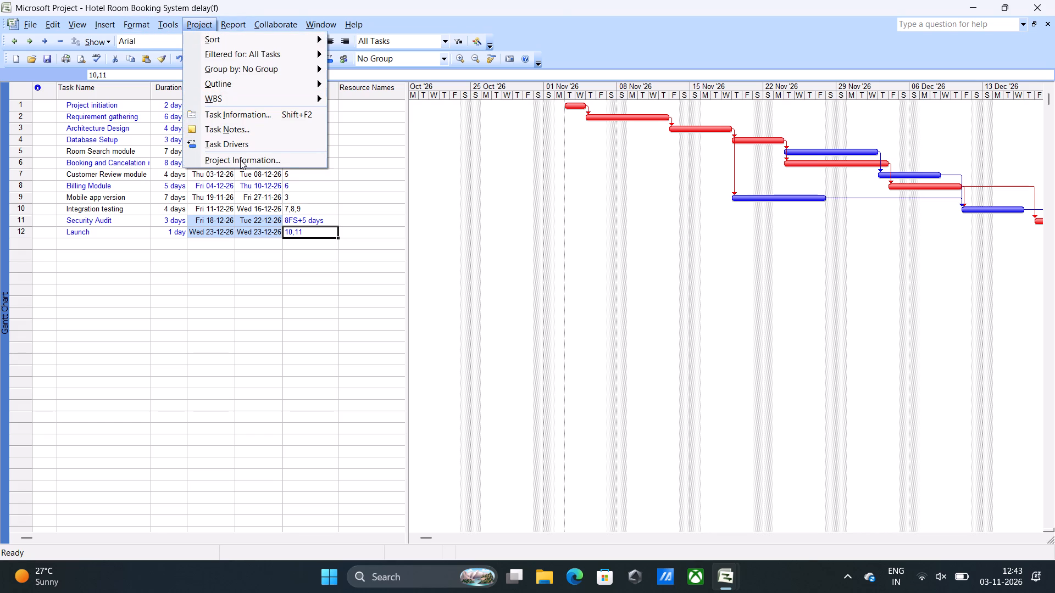
click(241, 160)
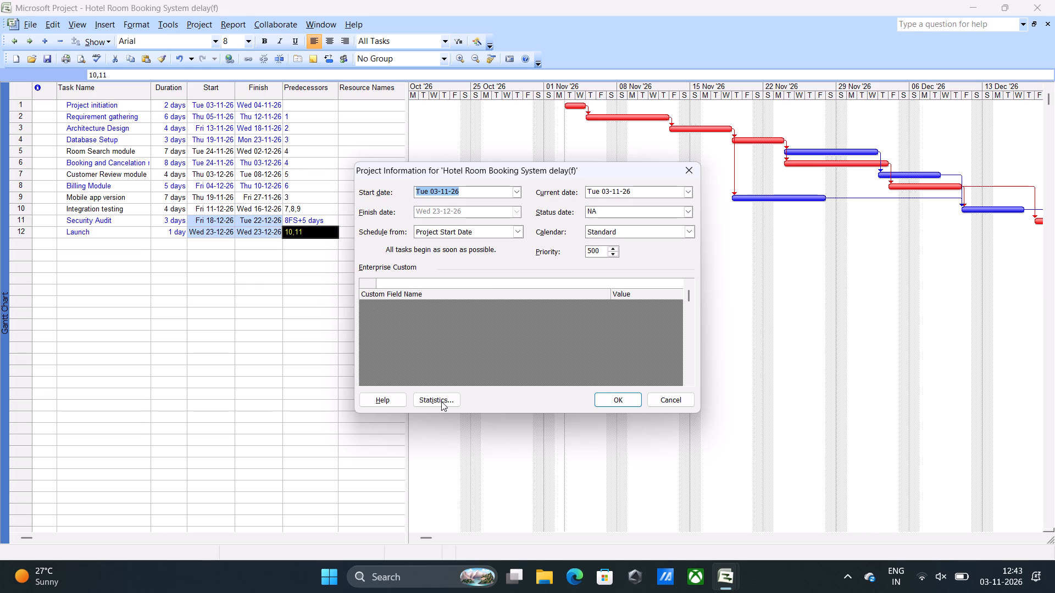
click(441, 401)
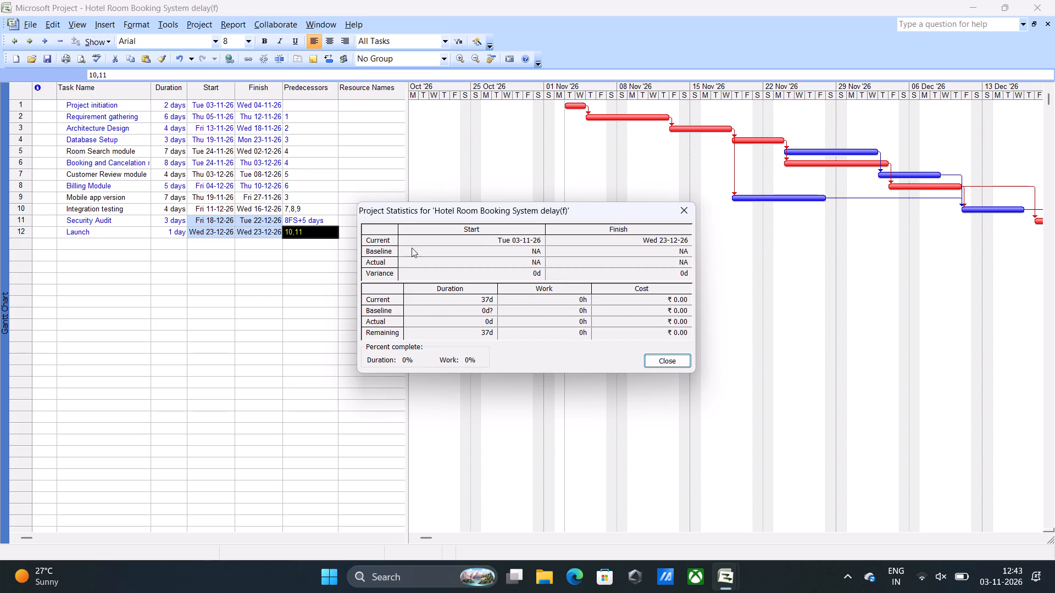
click(669, 362)
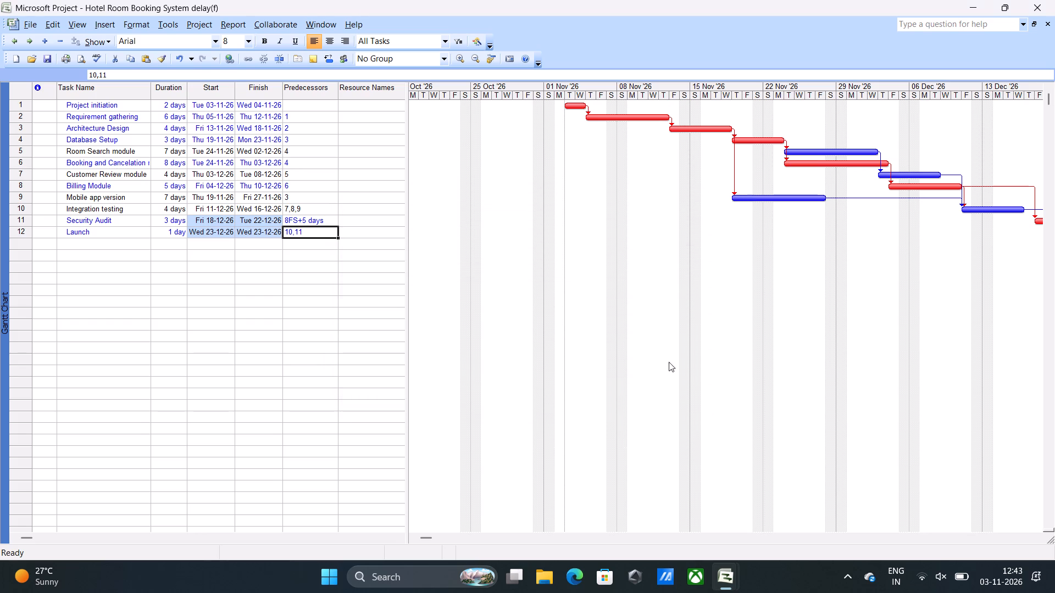
Format the delay(f) Gantt chart with the Gantt Chart Wizard to display the critical path, keeping resources and dates and link lines.
click(78, 23)
click(197, 97)
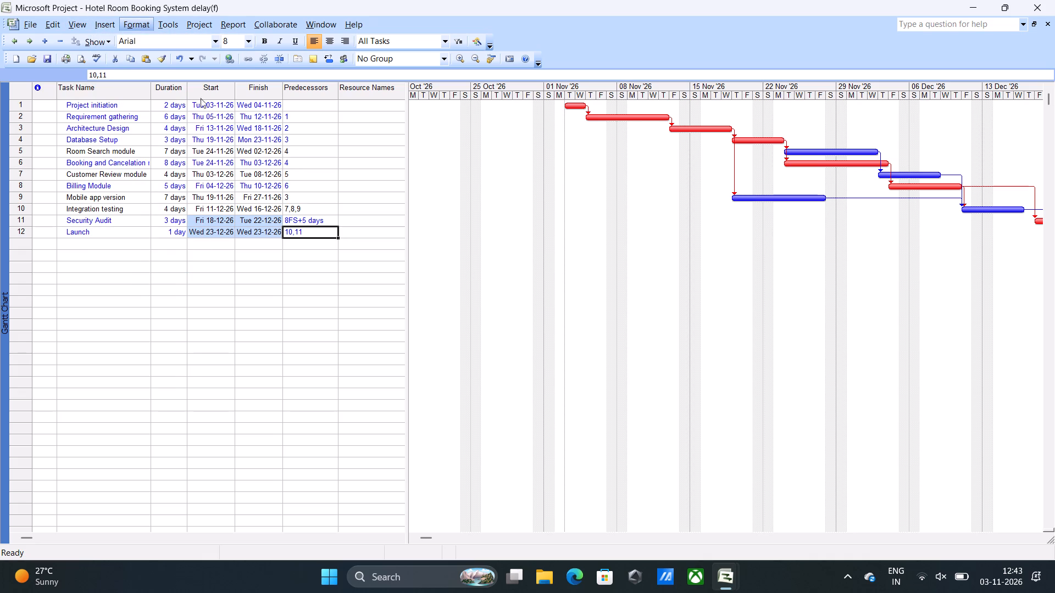
click(618, 377)
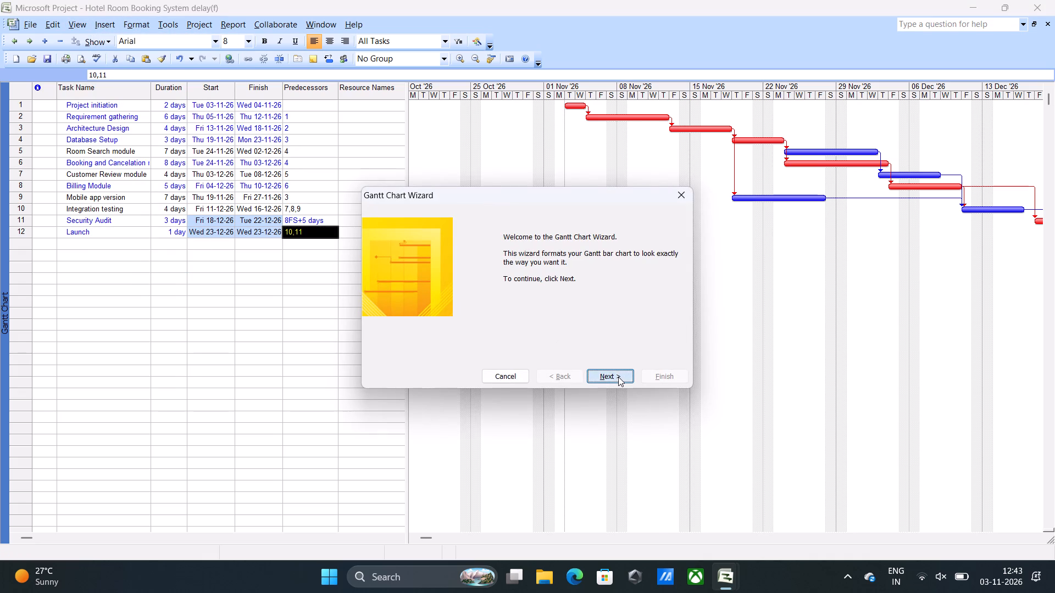
click(520, 277)
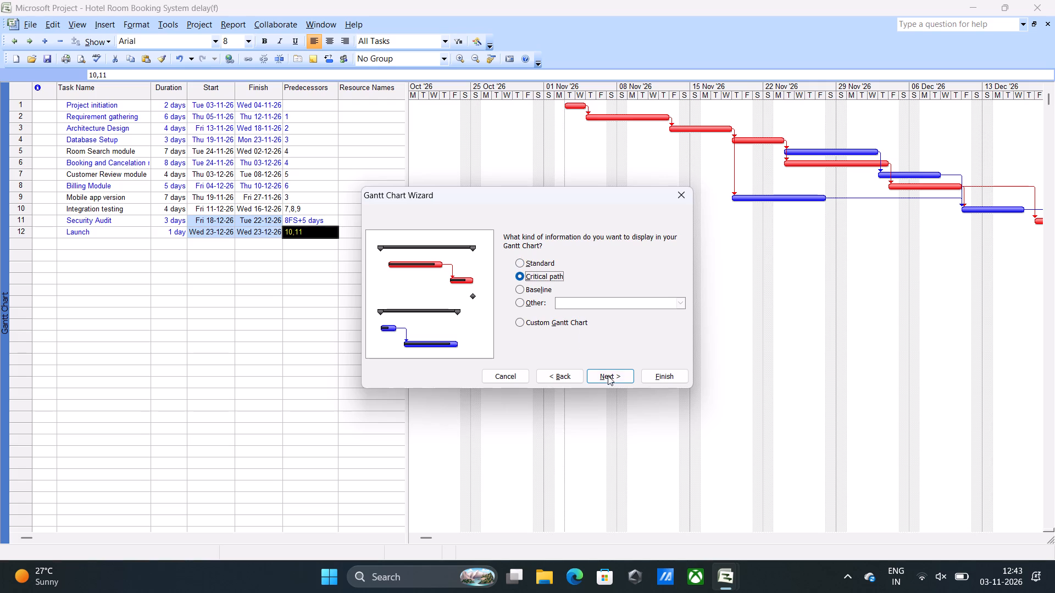
click(609, 379)
click(609, 379)
click(609, 379)
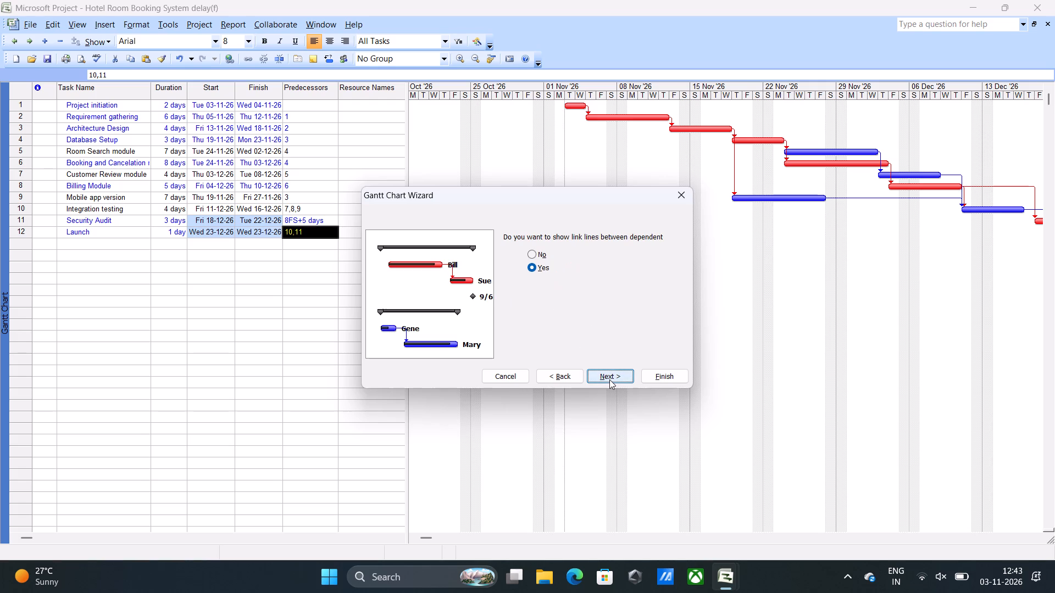
click(609, 379)
click(599, 316)
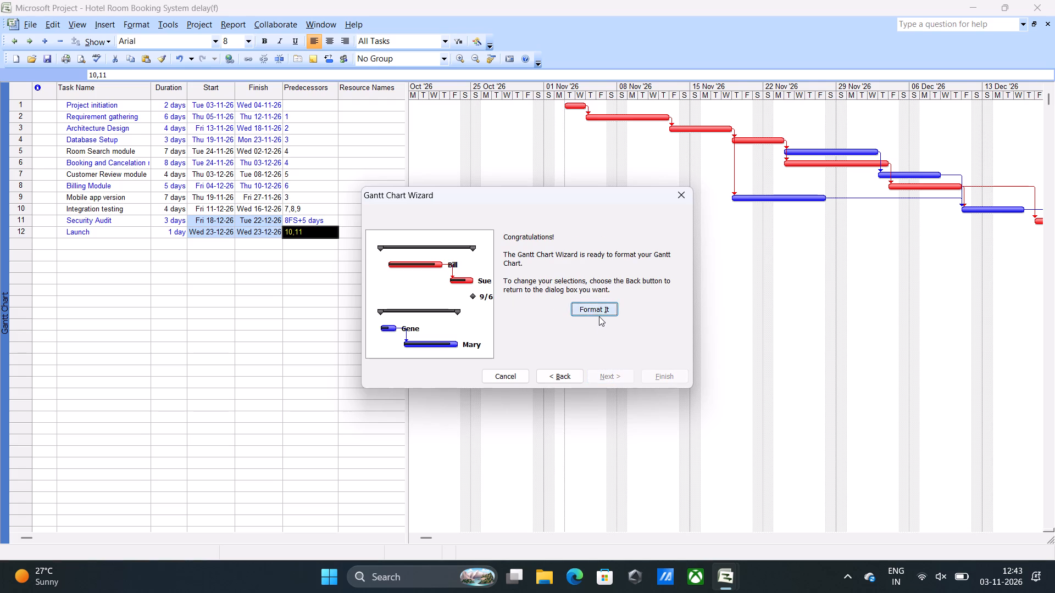
click(596, 284)
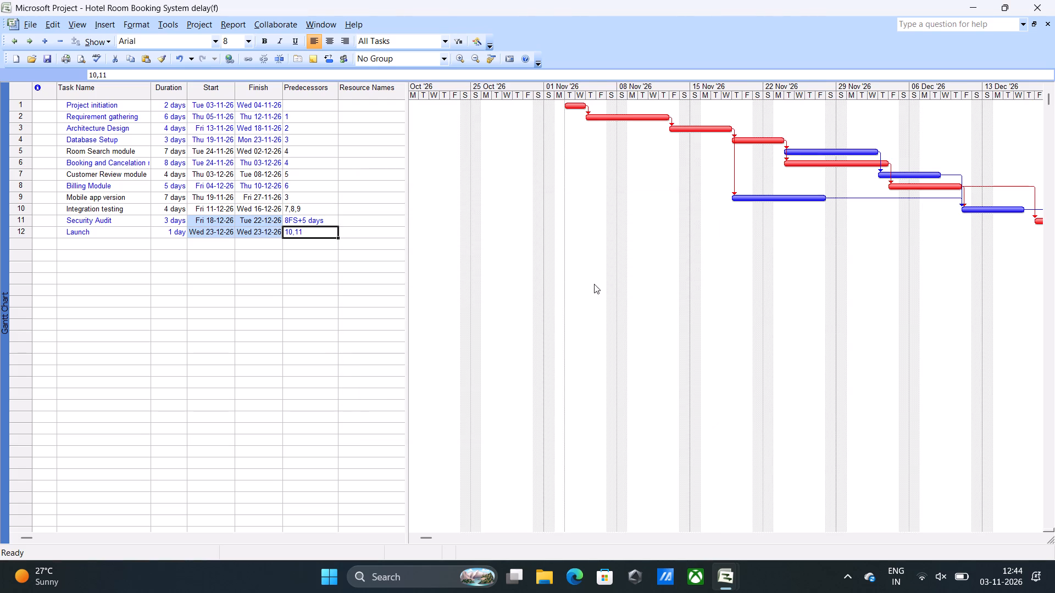
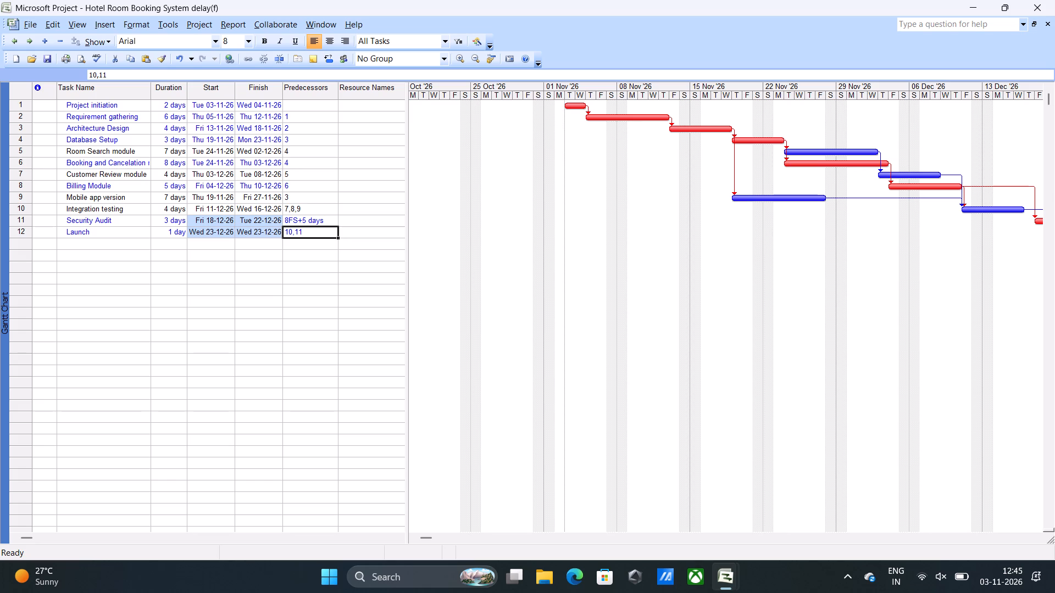
Save the delay(f) project as a new copy named Hotel Room Booking System delay(g).
click(31, 27)
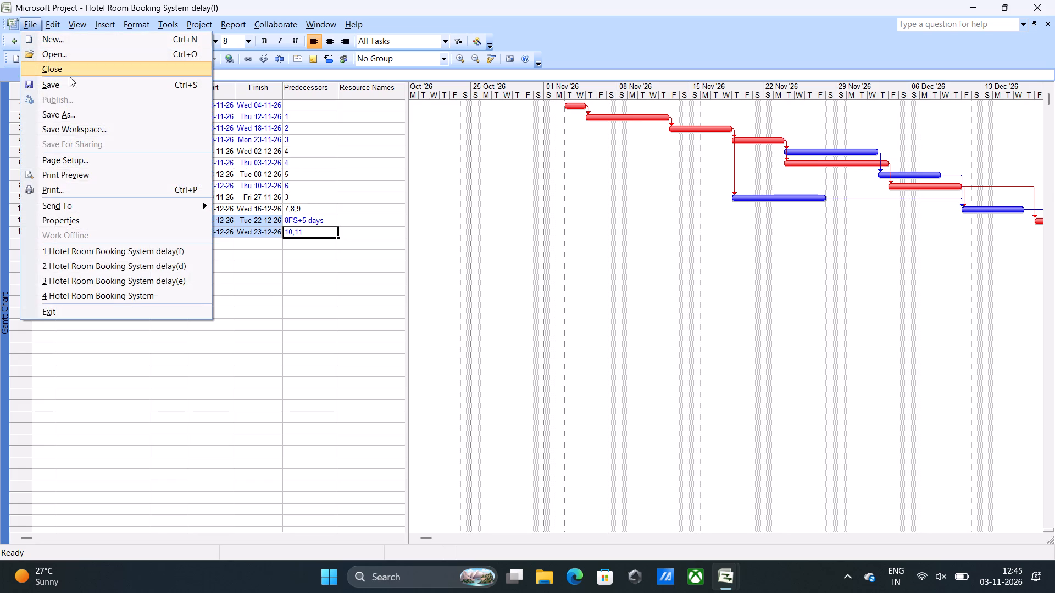
click(76, 120)
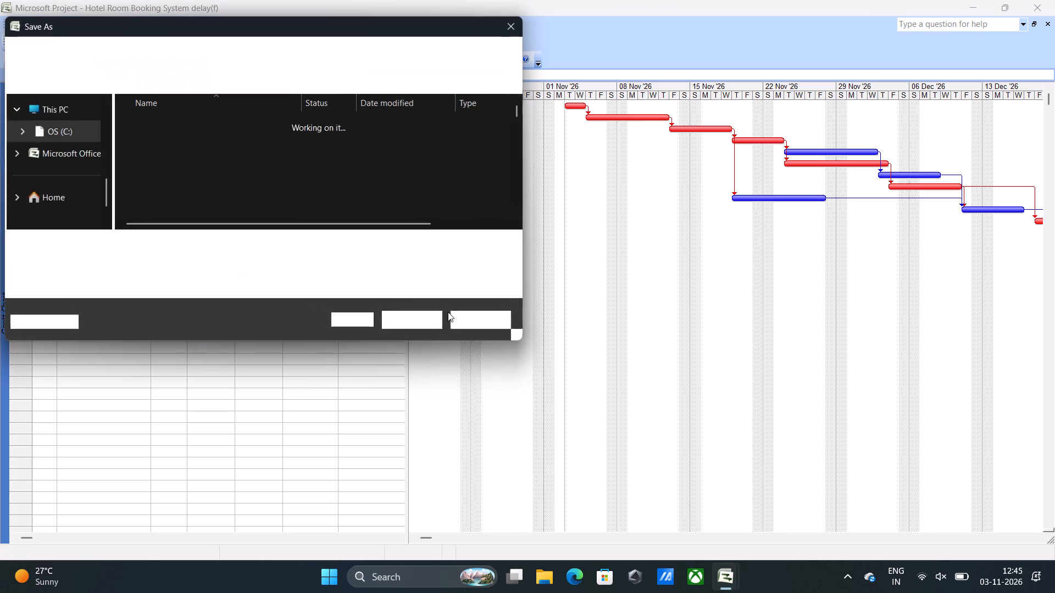
click(239, 244)
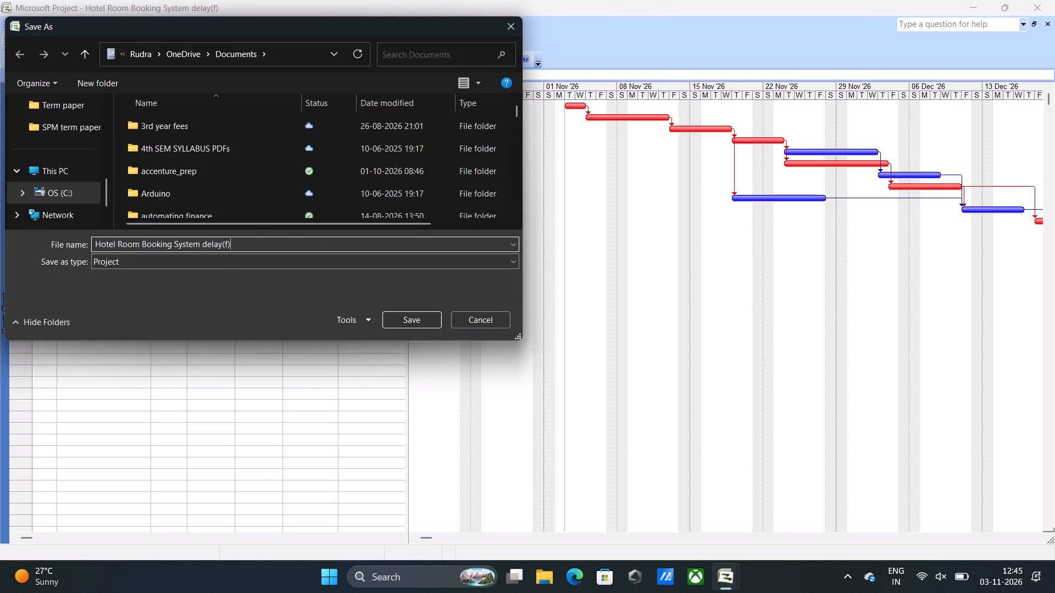
key(BackSpace)
key(BackSpace)
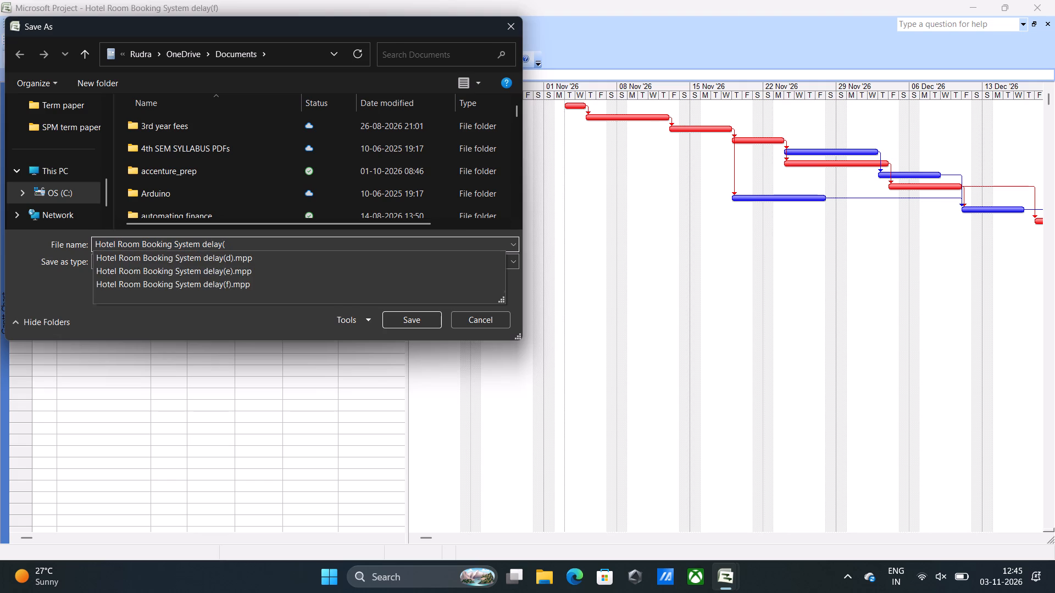
key(g)
key(shift+parenright)
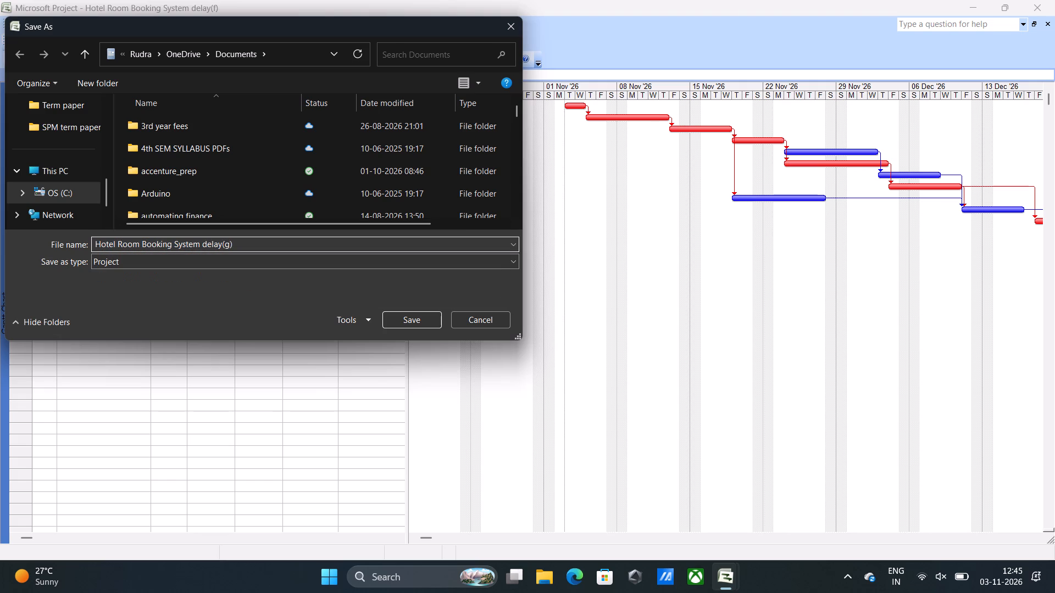
key(Return)
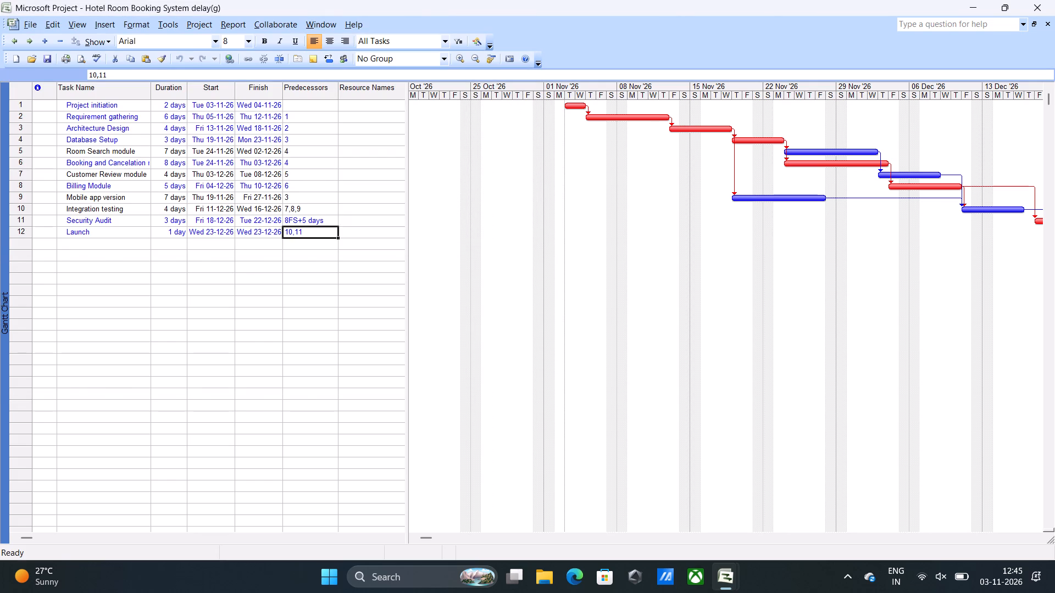
Glance at the delay(d) copy, then set the Security Audit task's predecessor back to plain 8 in the delay(g) copy.
click(306, 220)
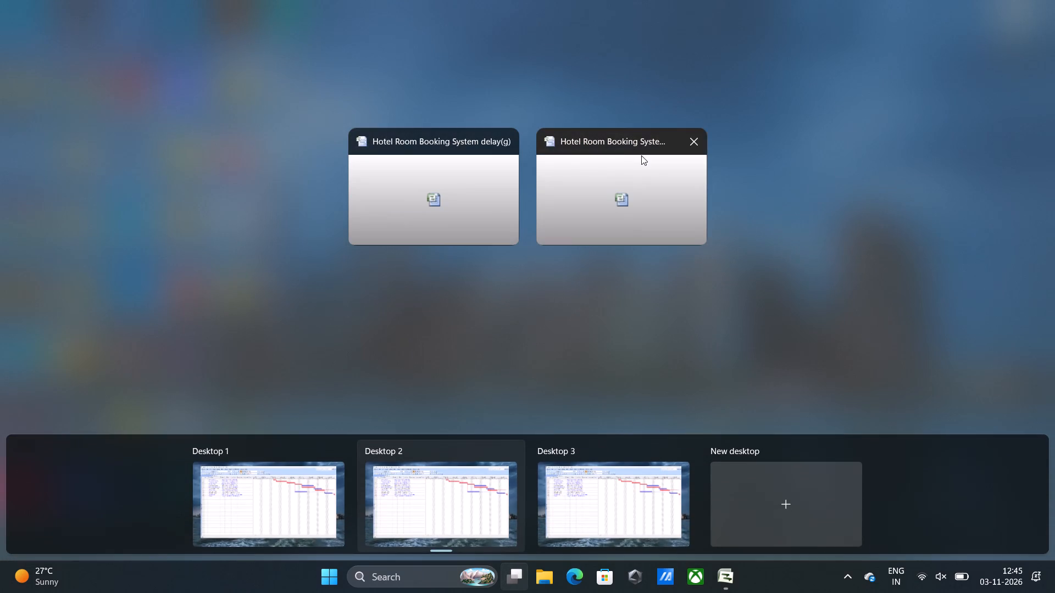
click(641, 155)
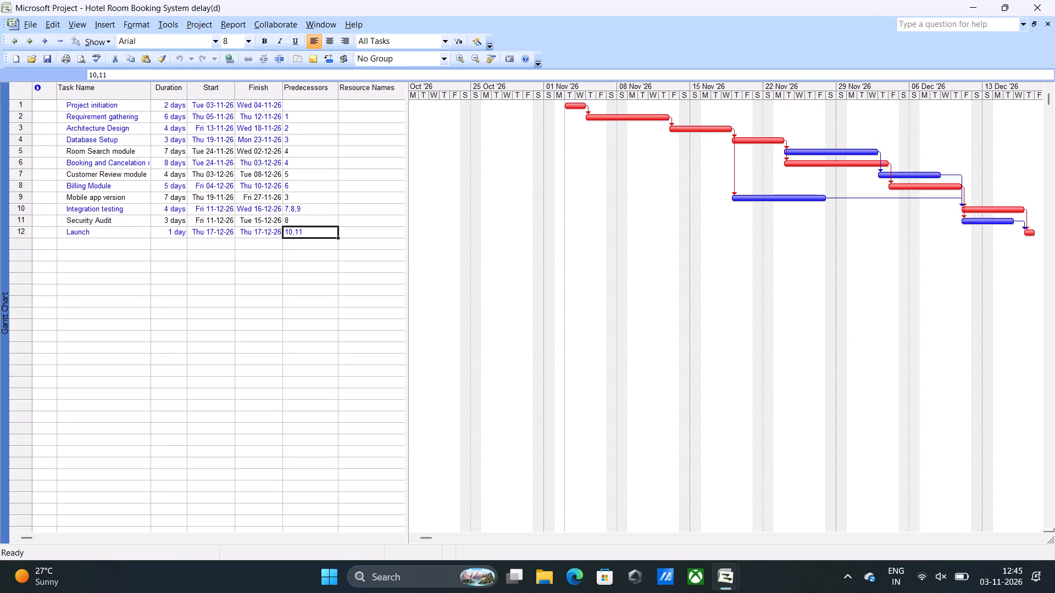
click(586, 189)
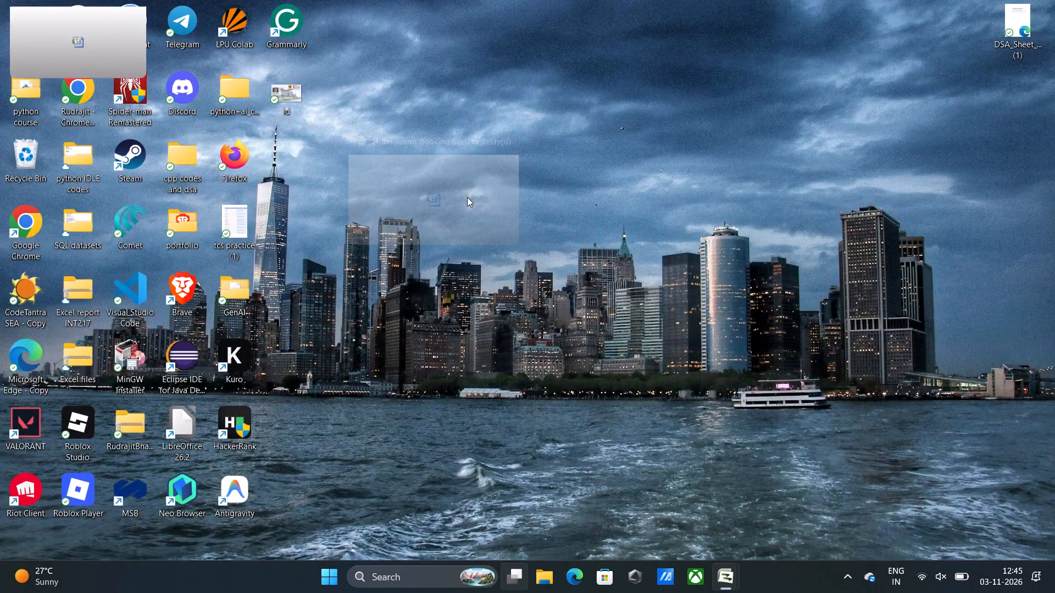
click(312, 223)
key(BackSpace)
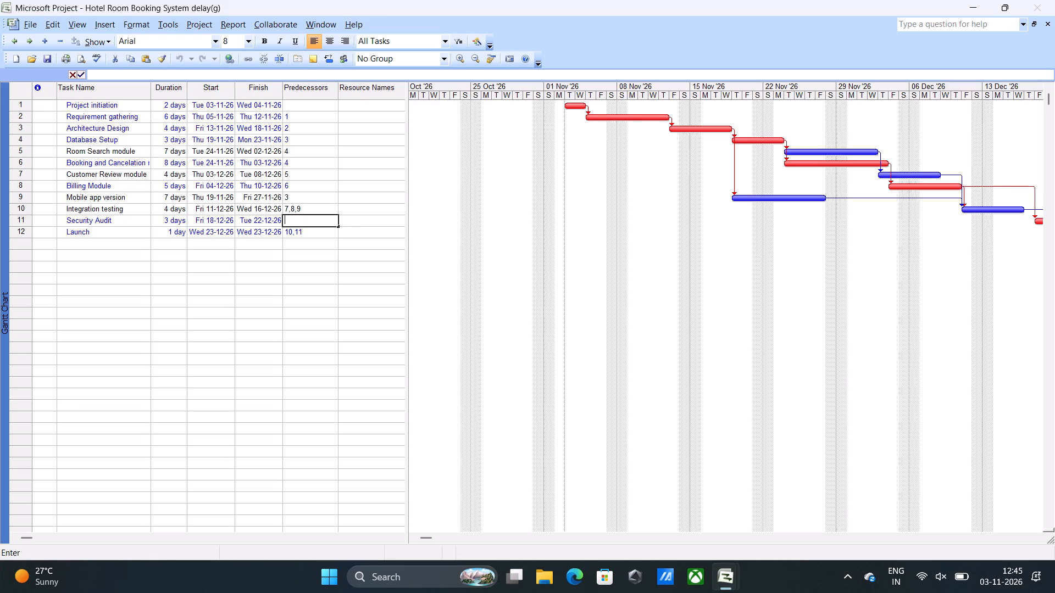
key(8)
key(Return)
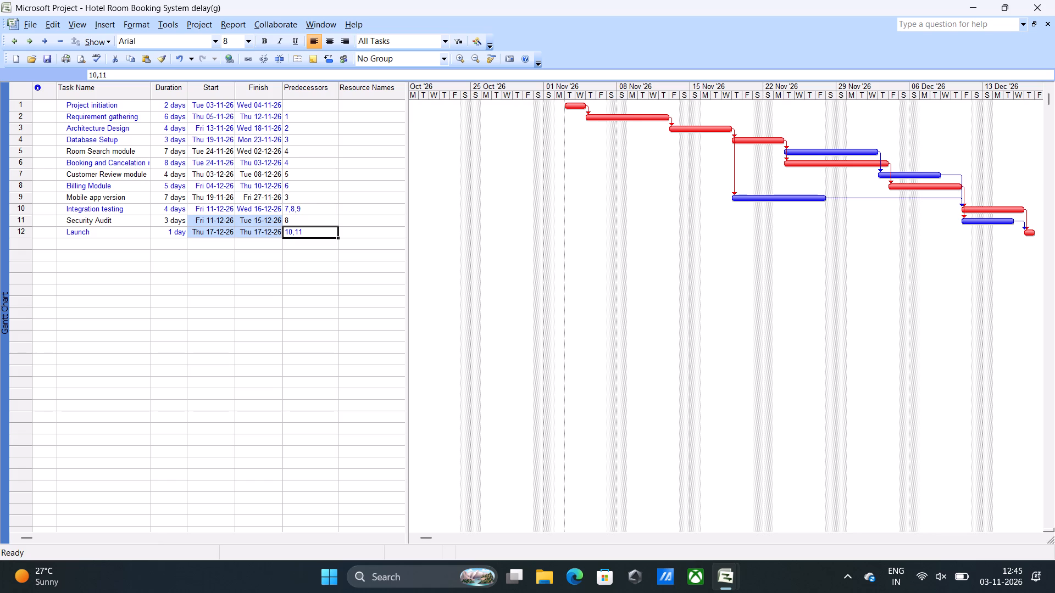
Set the Booking and Cancelation task's predecessor to 4FS+5 days in the delay(g) copy.
click(293, 165)
click(311, 161)
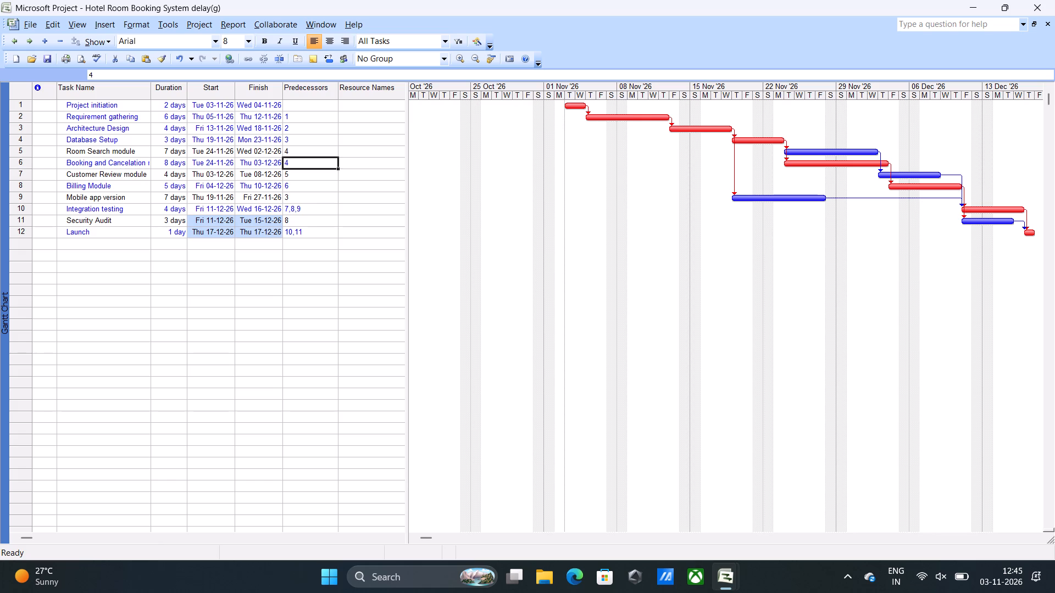
key(f)
key(BackSpace)
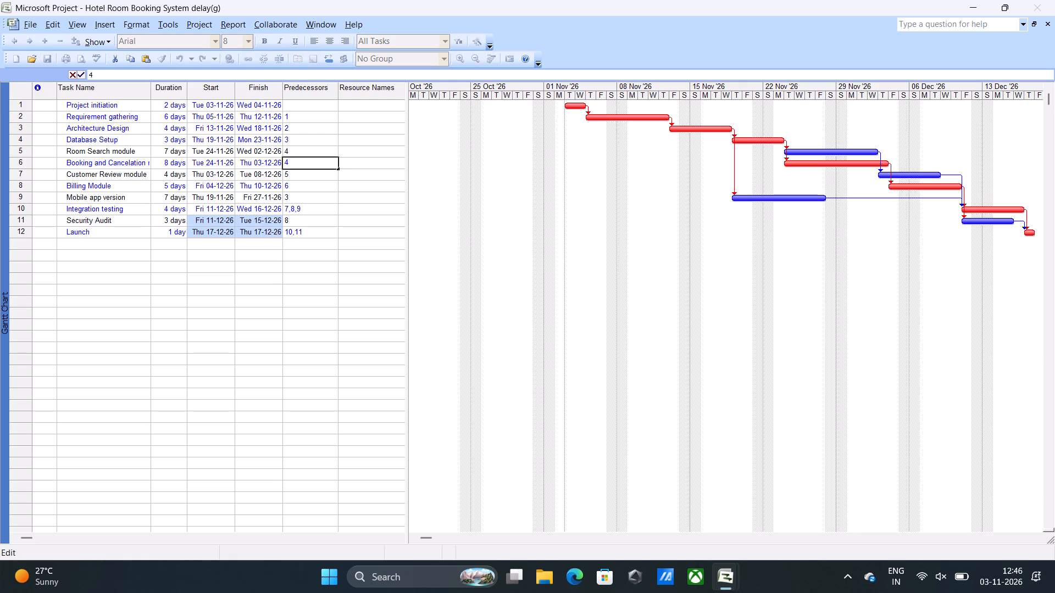
text(FS+)
key(5)
key(Return)
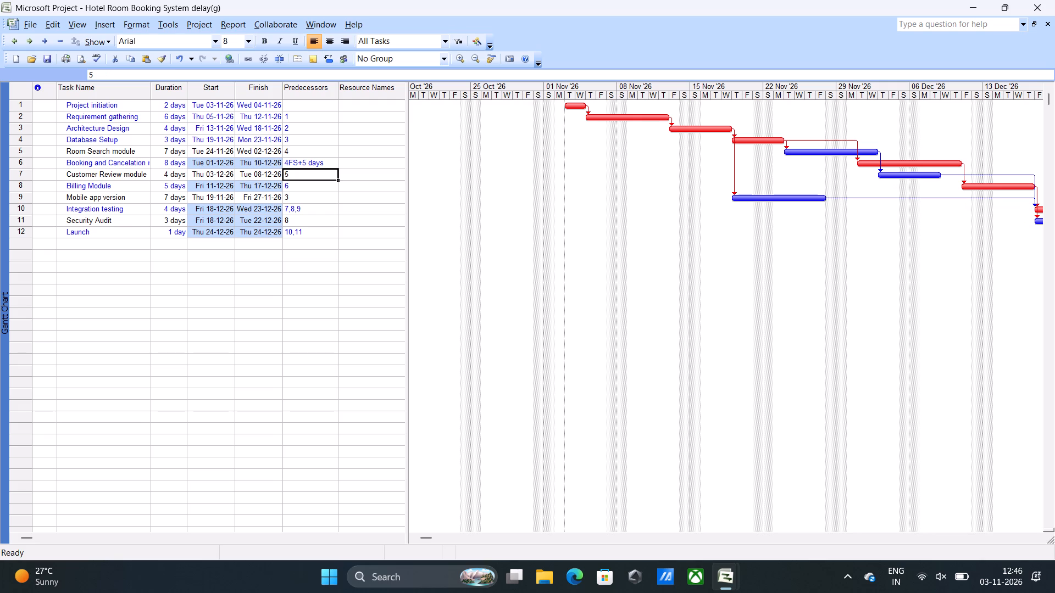
Open the project statistics for the delay(g) copy to check its overall duration and finish date.
click(190, 26)
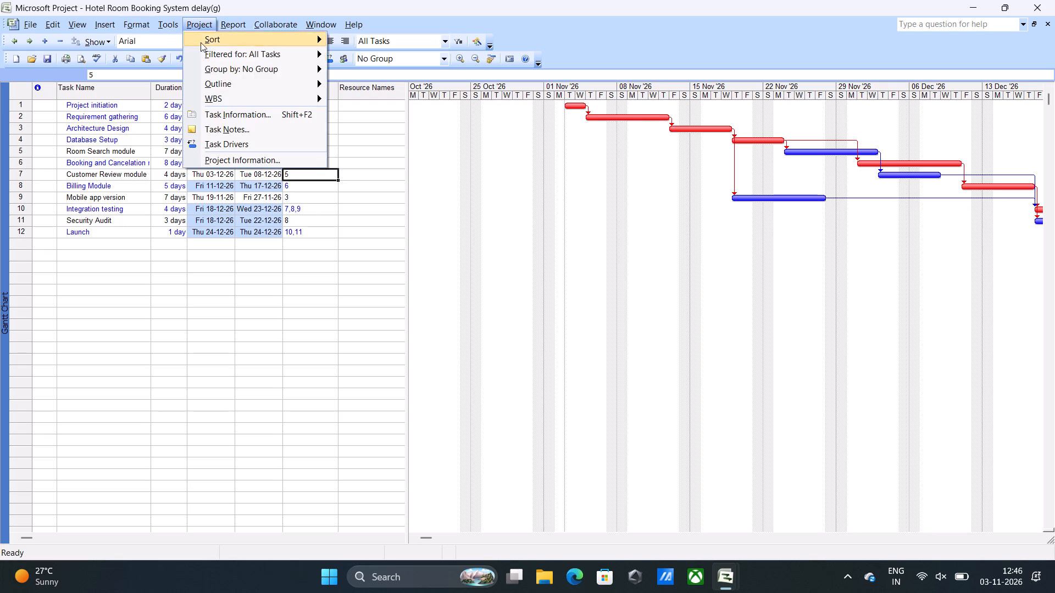
click(215, 164)
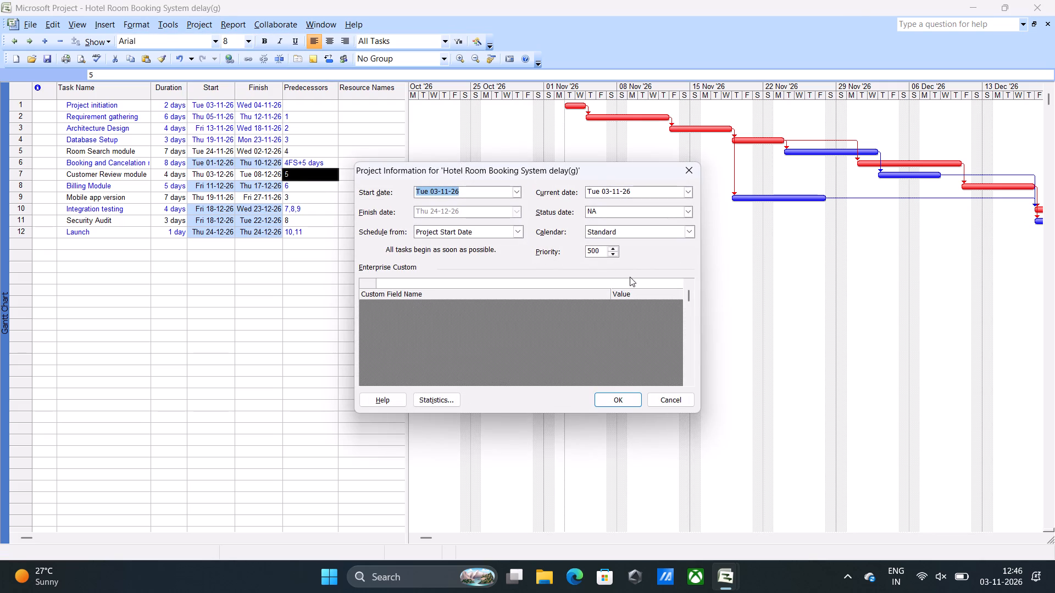
click(443, 399)
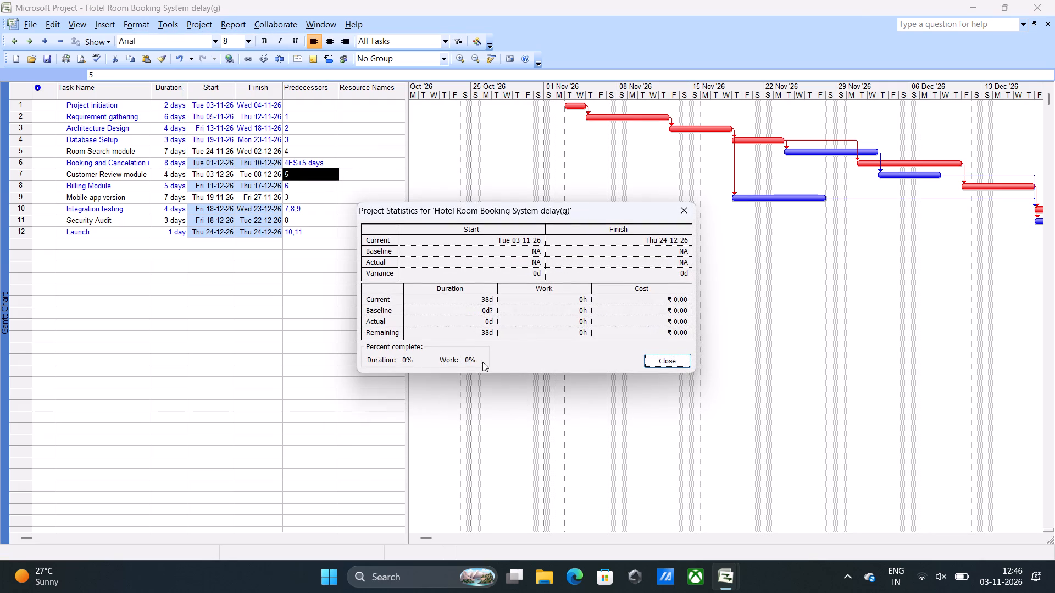
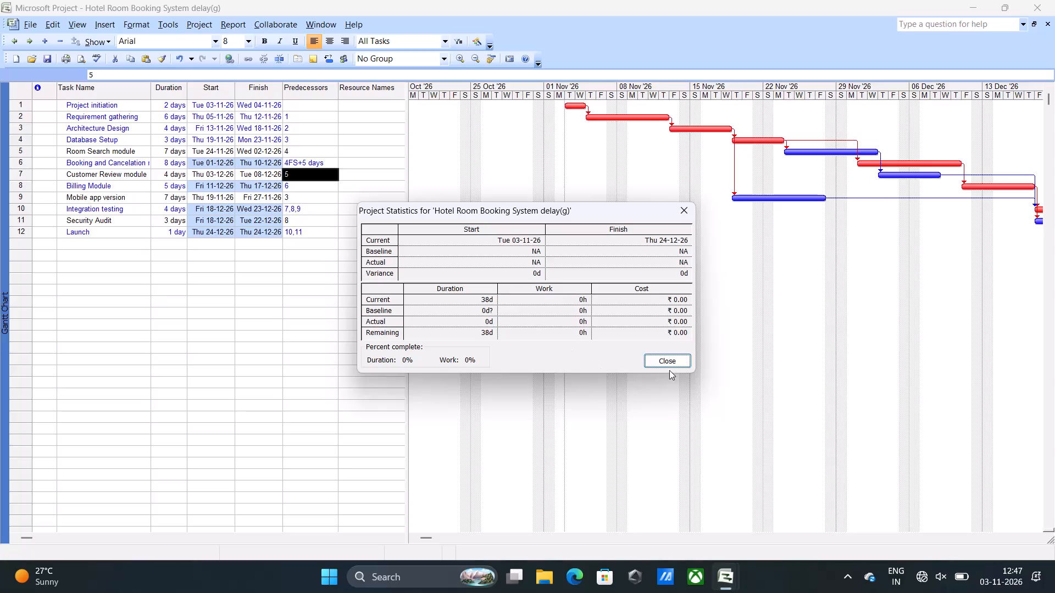
Close the project statistics, switch to File Explorer and search the Documents folder for hotel.
click(669, 358)
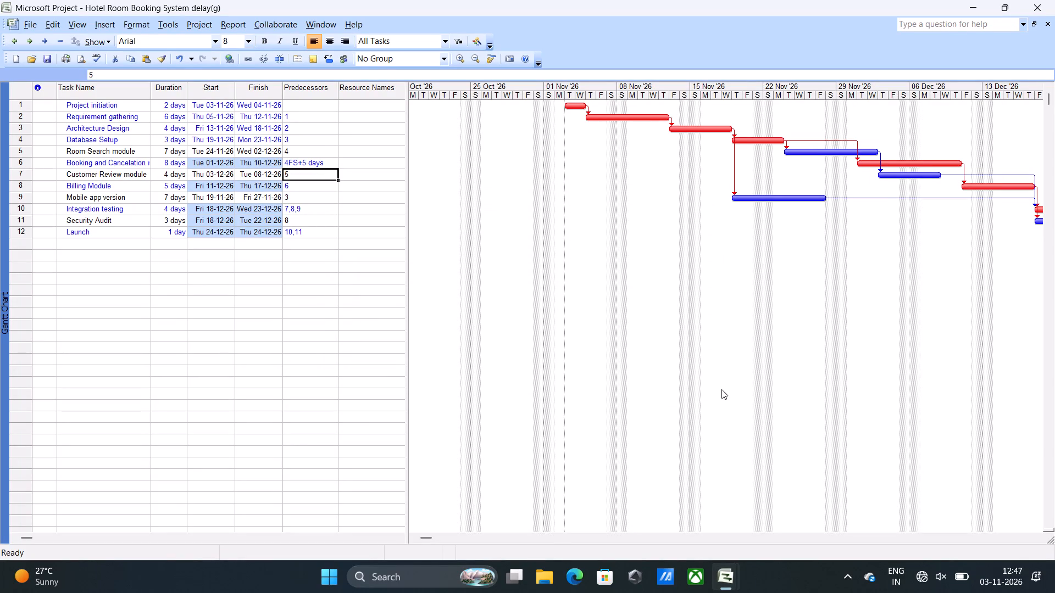
click(549, 581)
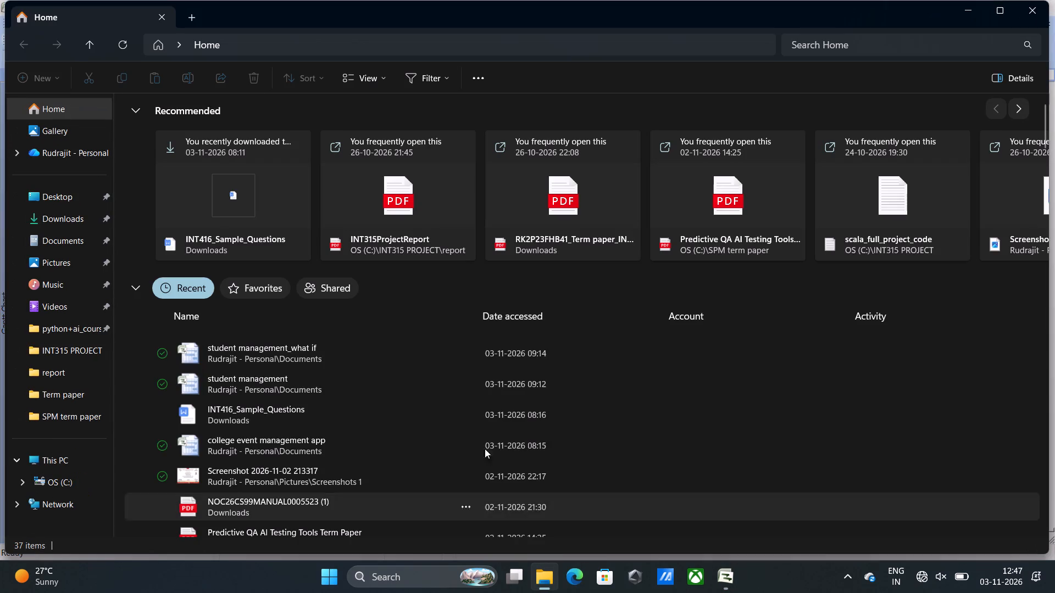
click(55, 241)
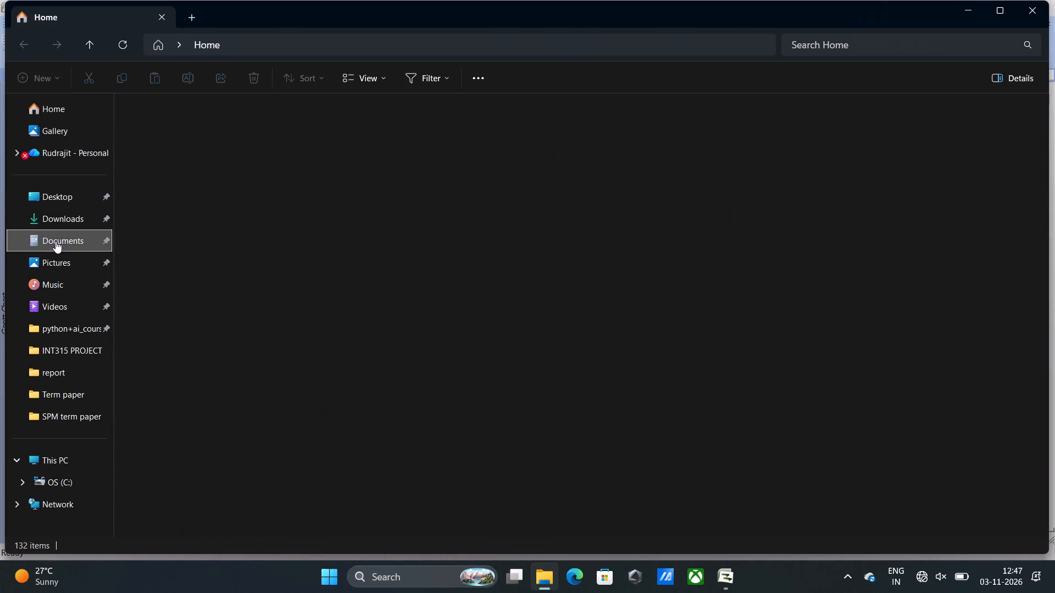
click(863, 51)
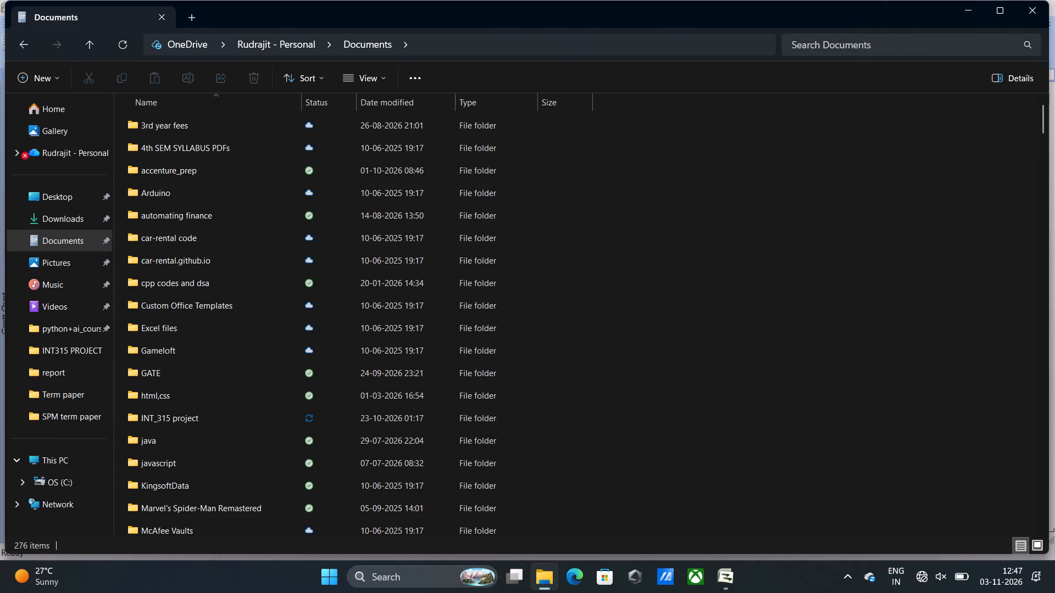
text(hote)
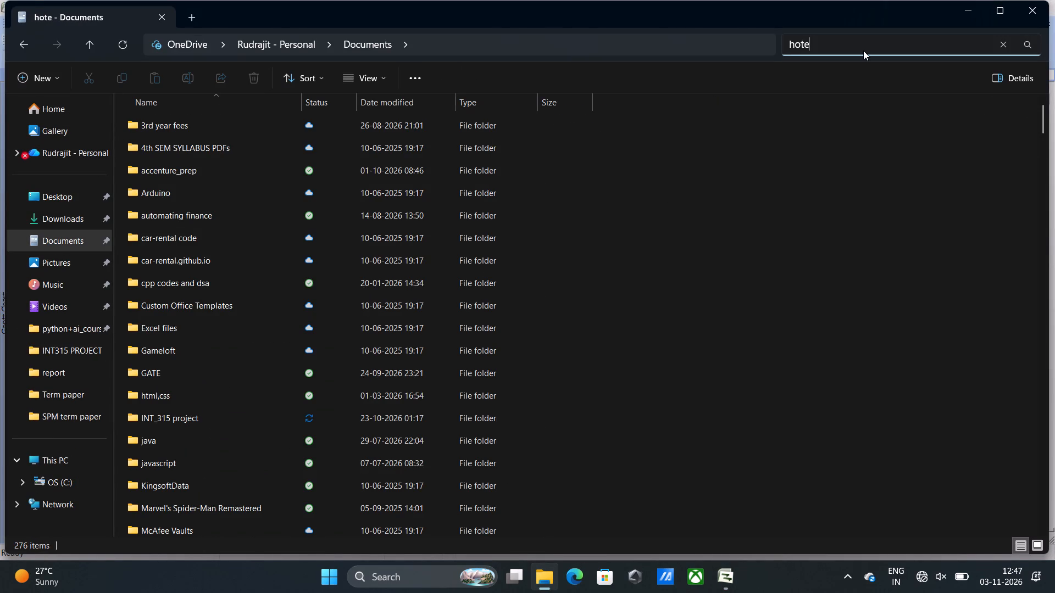
key(l)
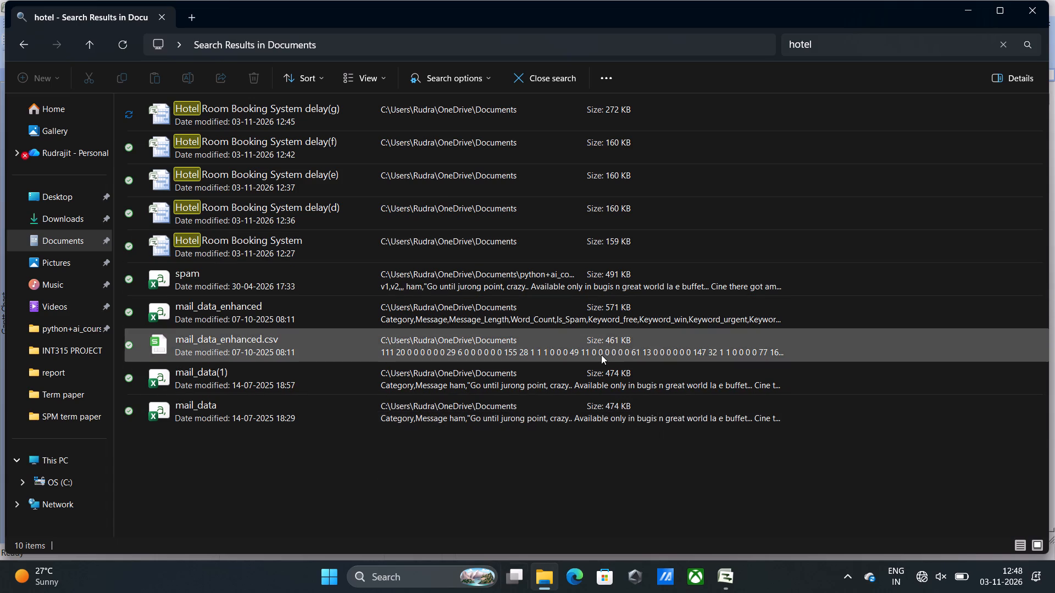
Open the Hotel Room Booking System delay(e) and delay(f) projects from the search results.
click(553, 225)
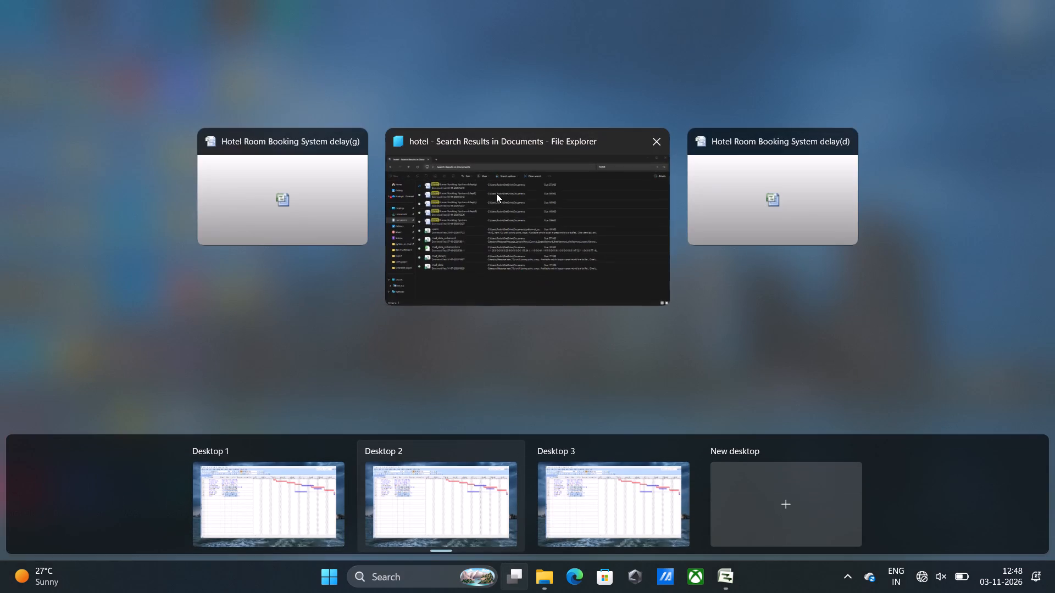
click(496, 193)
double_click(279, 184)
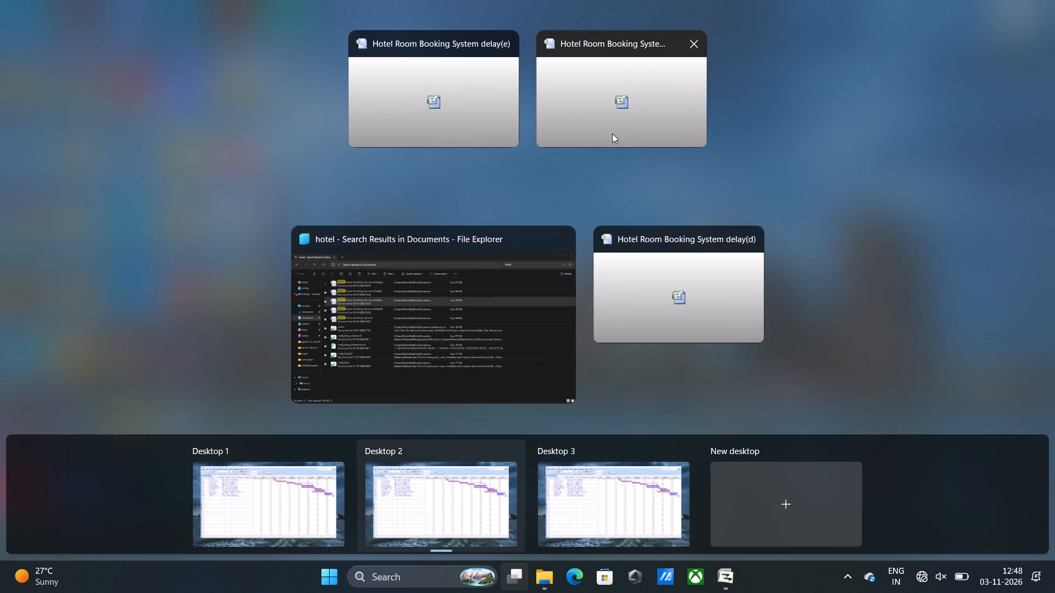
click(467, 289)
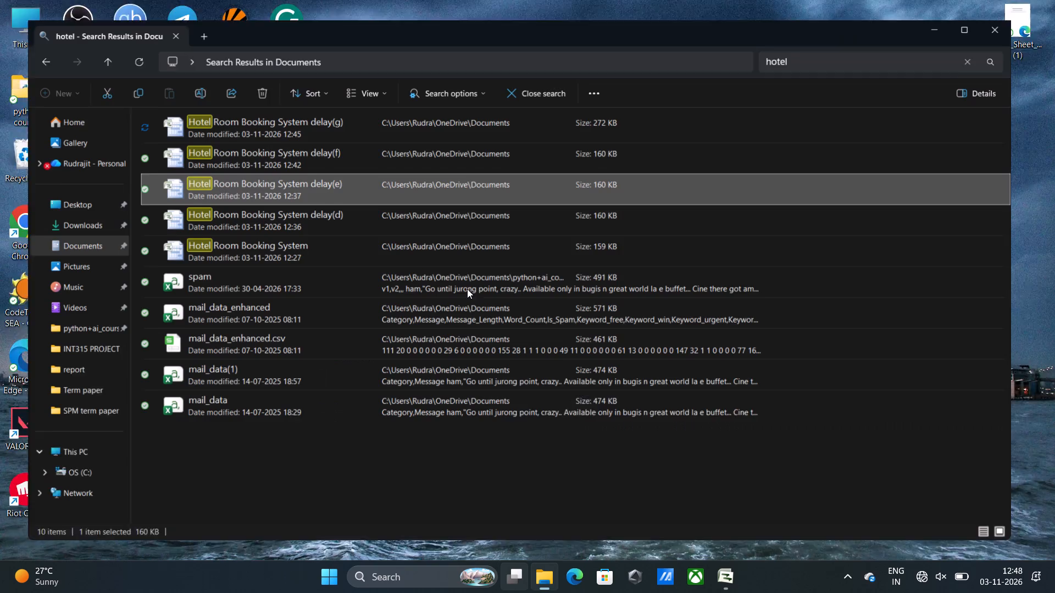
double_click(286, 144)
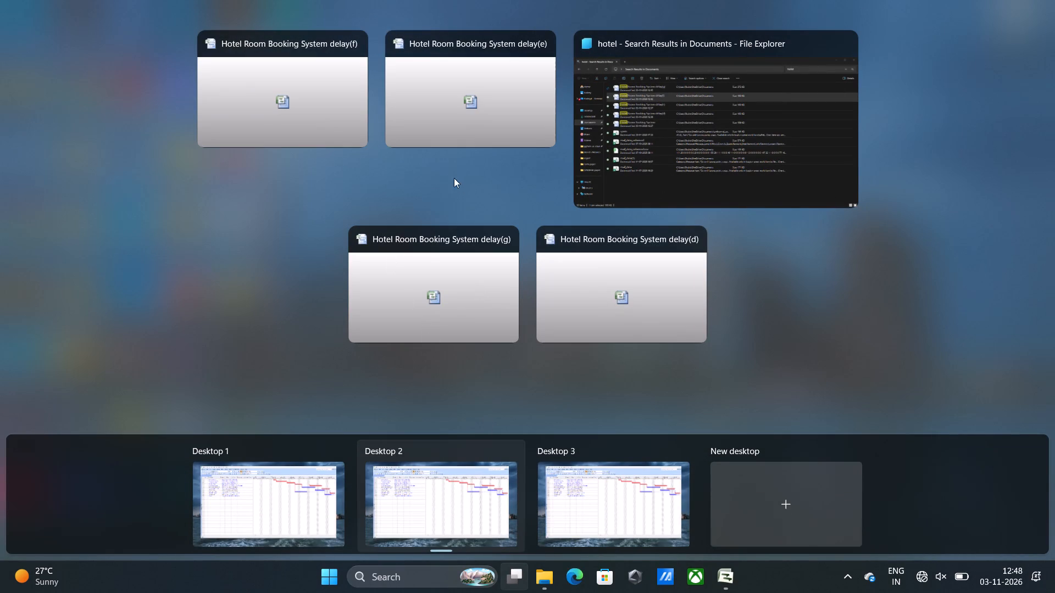
Close all open project copies, saving the changes to delay(g) and delay(d), and exit Microsoft Project.
click(349, 47)
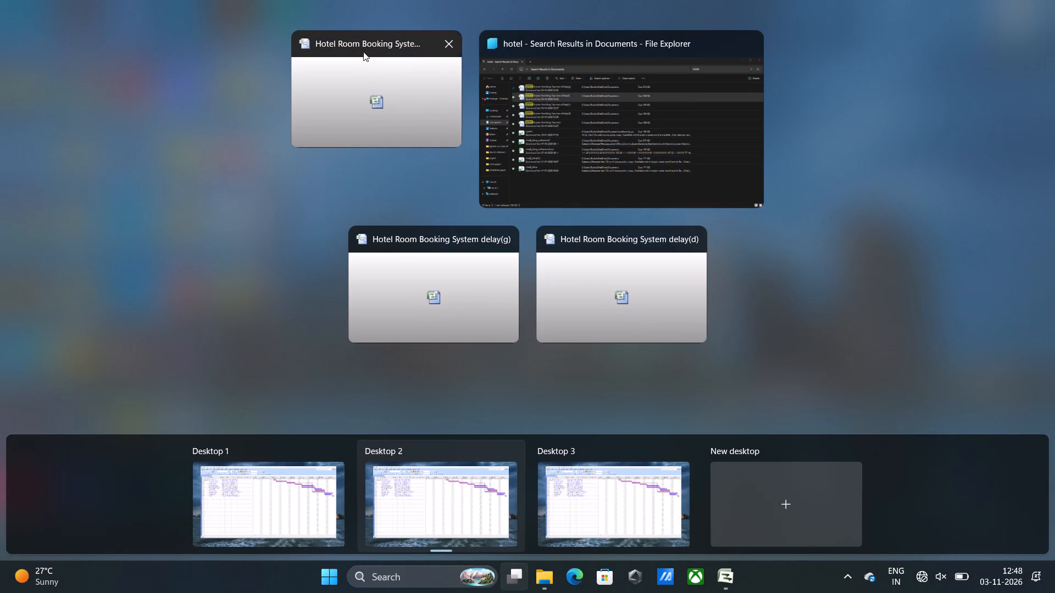
click(451, 43)
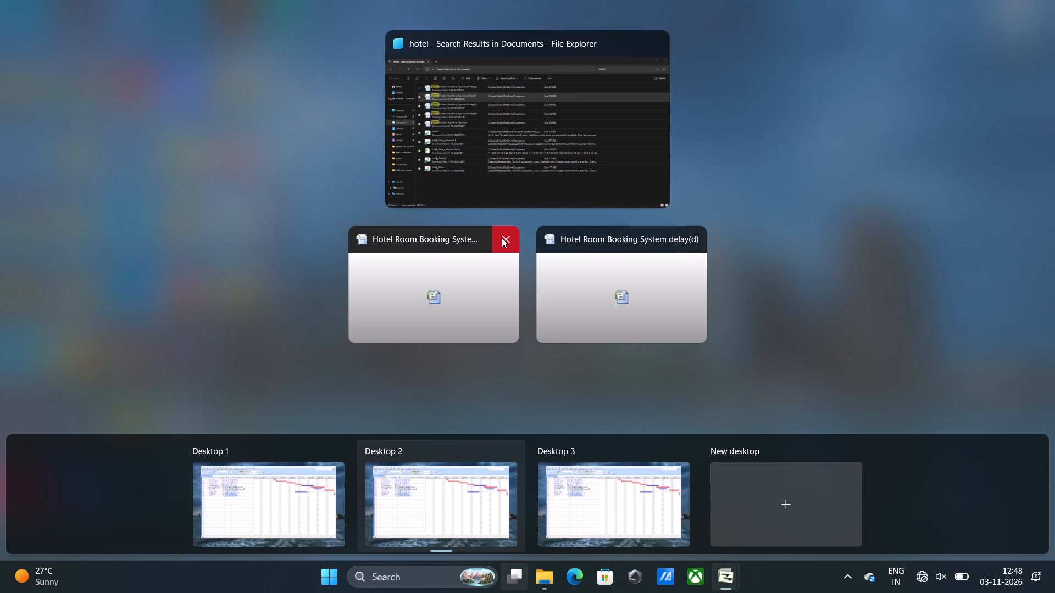
click(502, 238)
click(696, 239)
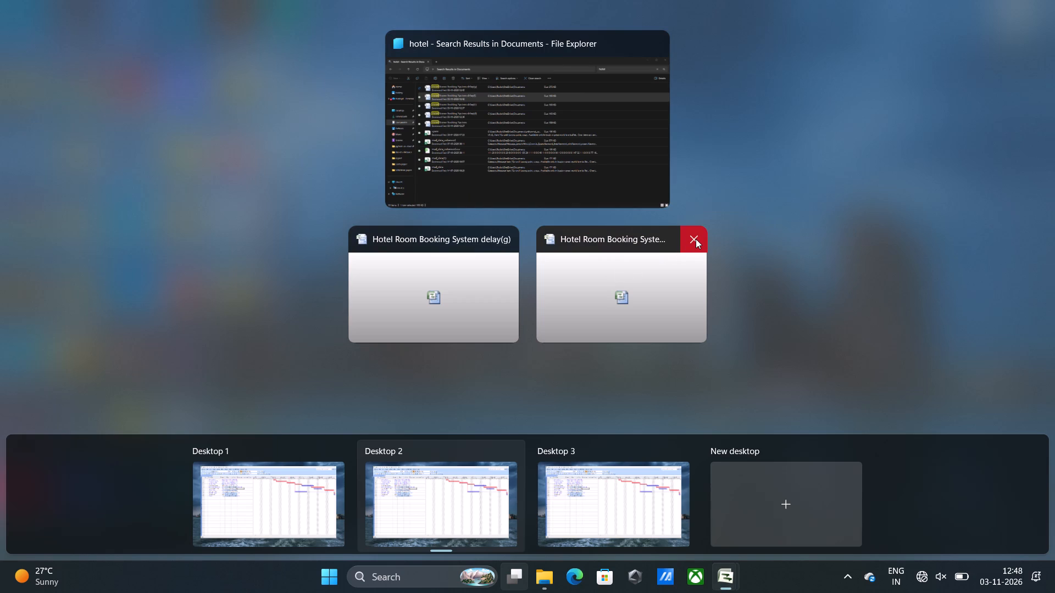
click(470, 300)
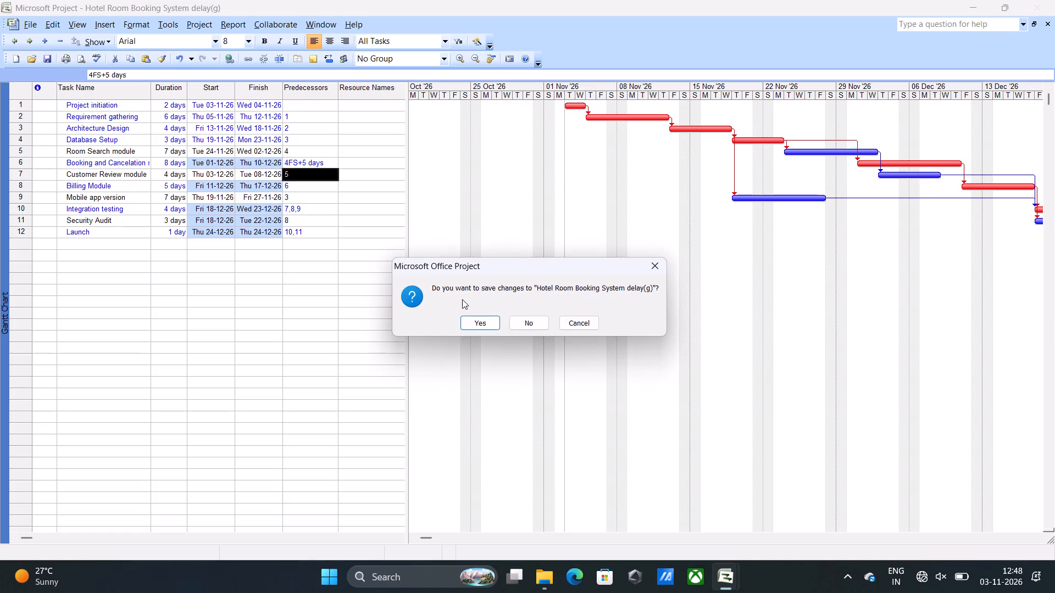
click(485, 324)
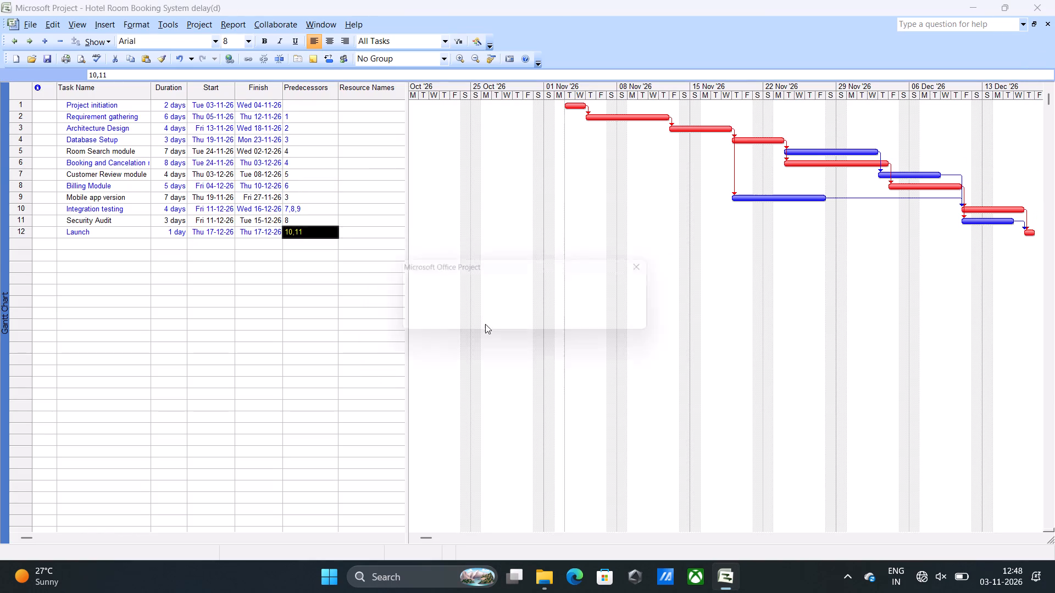
click(484, 328)
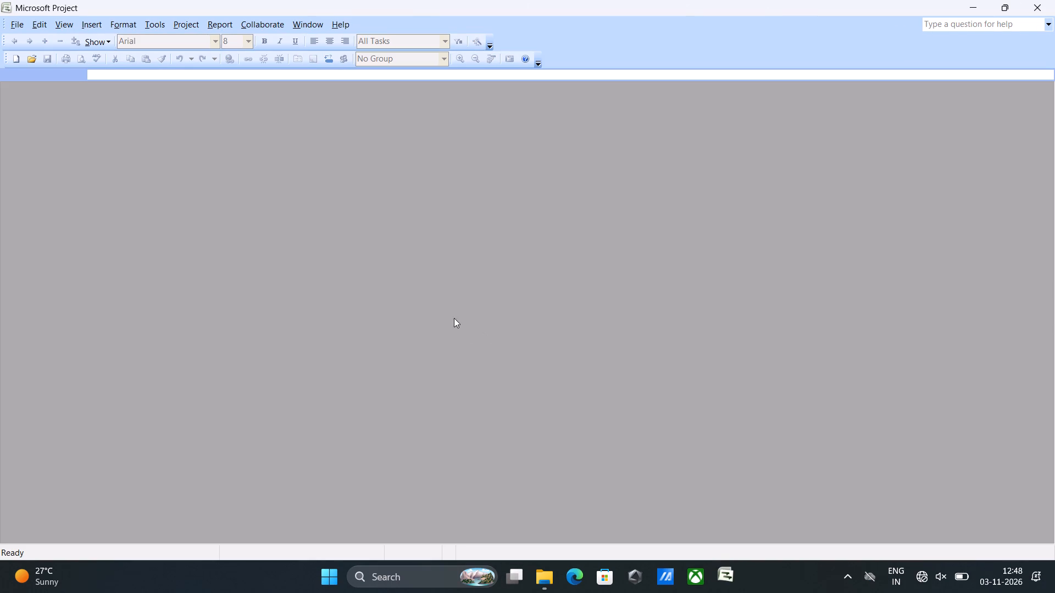
click(1040, 7)
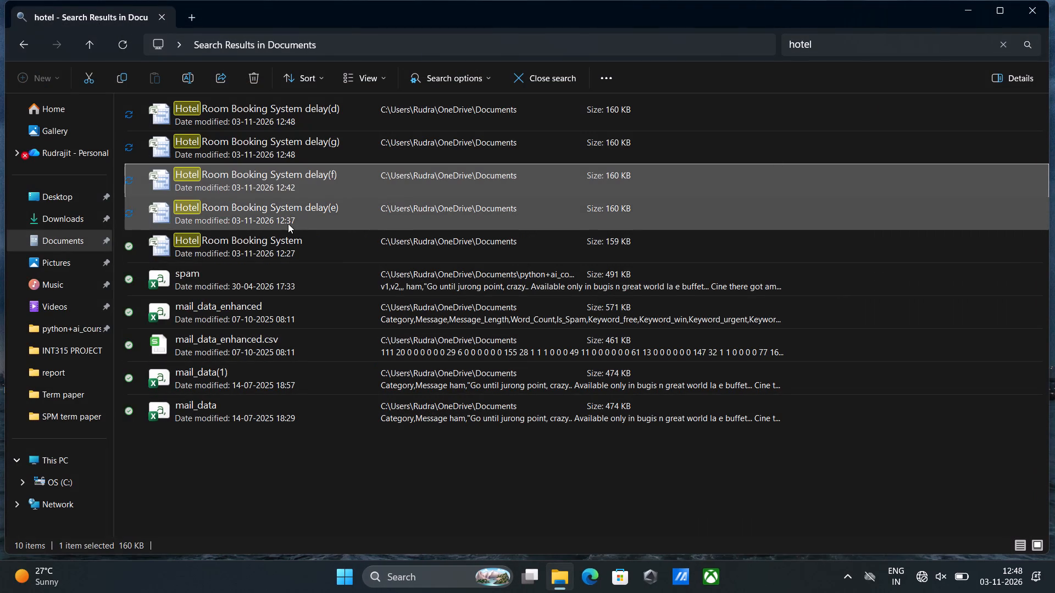
Reopen the original Hotel Room Booking System project and its delay(e), delay(f), delay(g) and delay(d) copies from the search results.
double_click(275, 242)
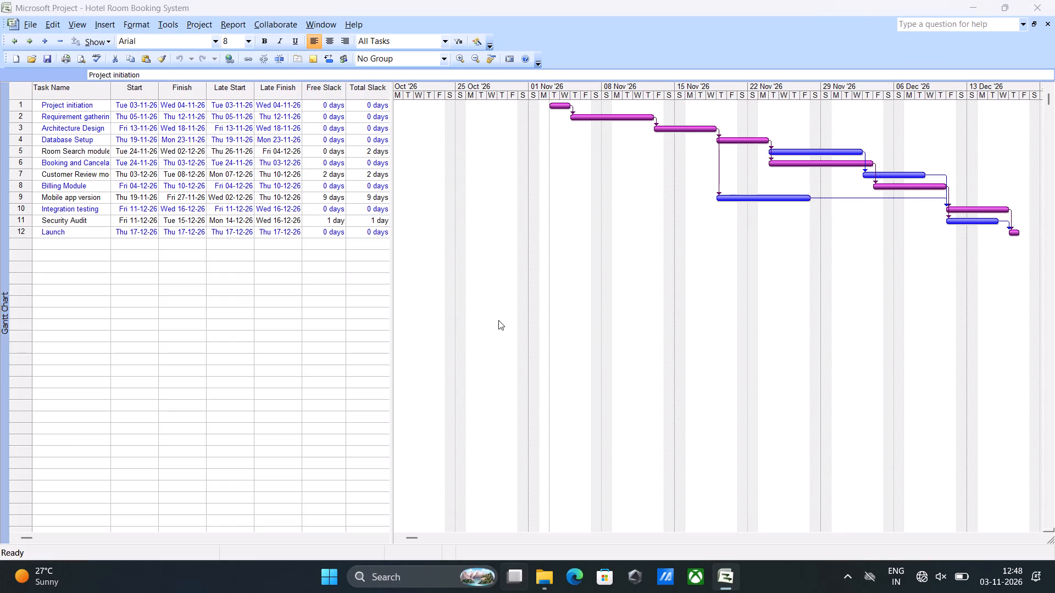
click(614, 182)
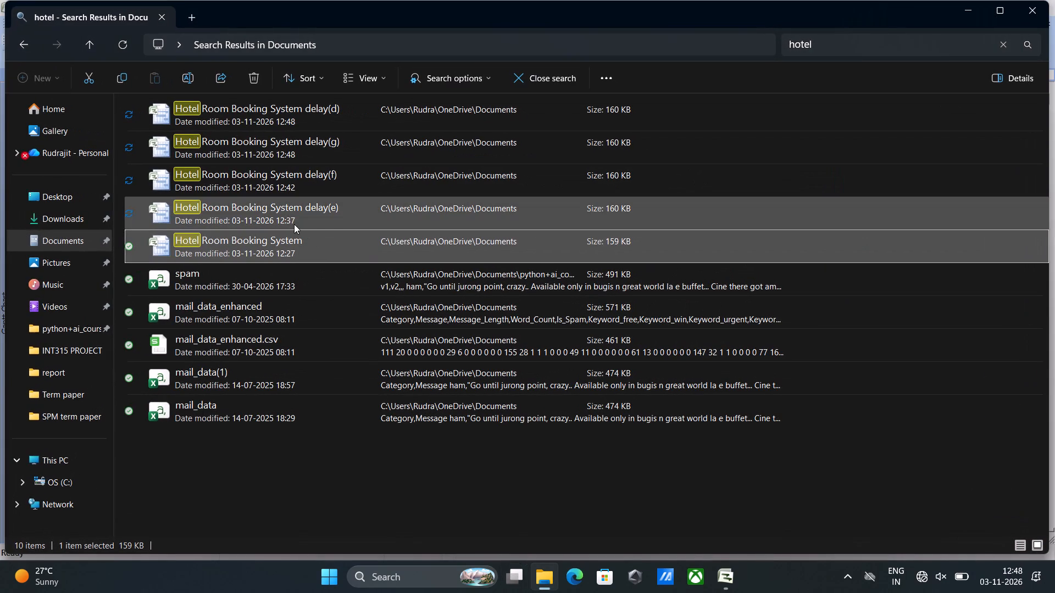
double_click(286, 215)
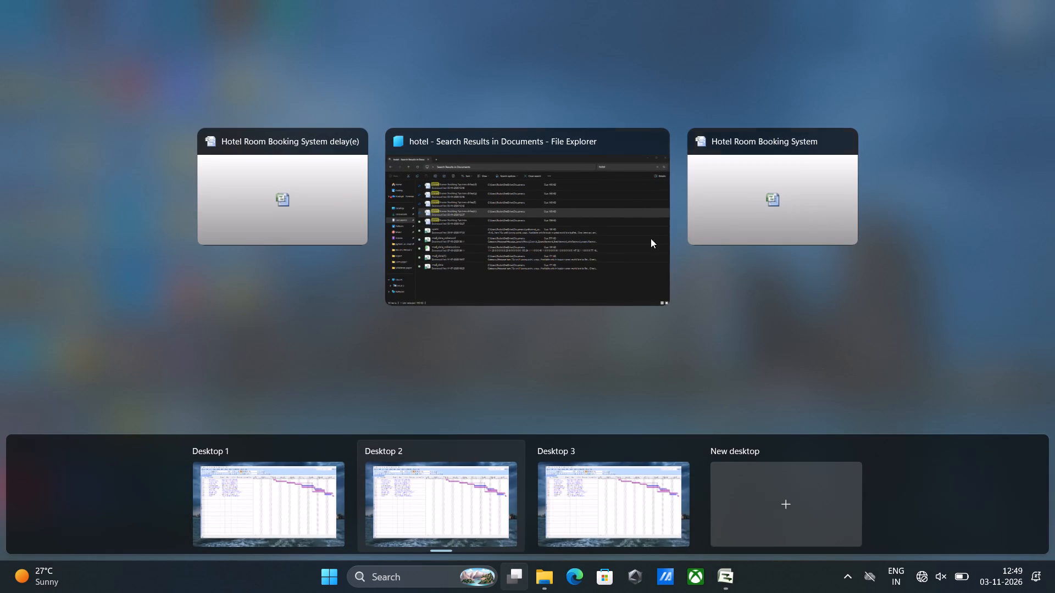
click(554, 259)
double_click(307, 184)
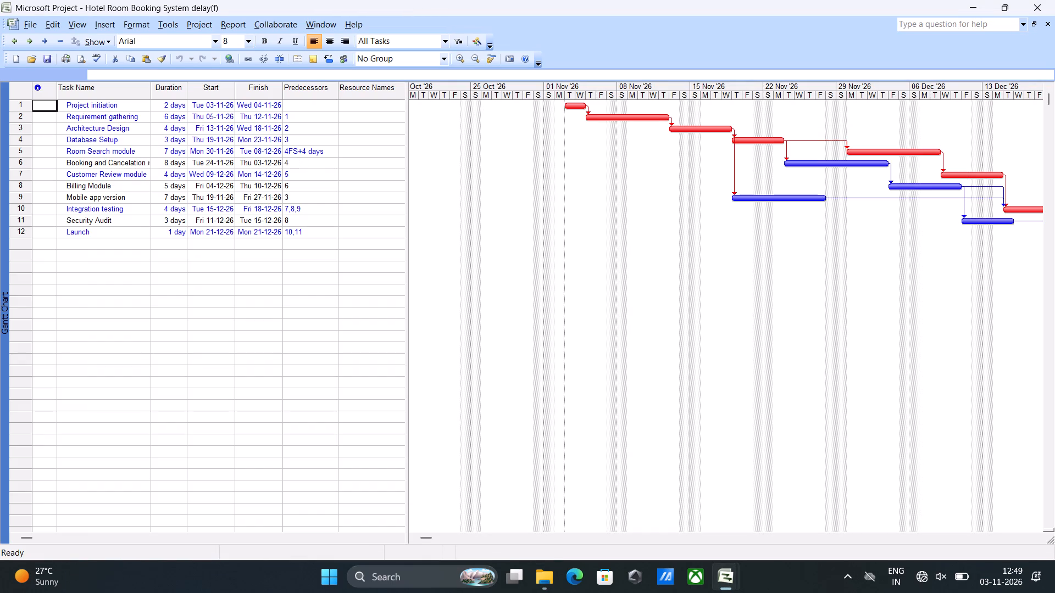
click(417, 301)
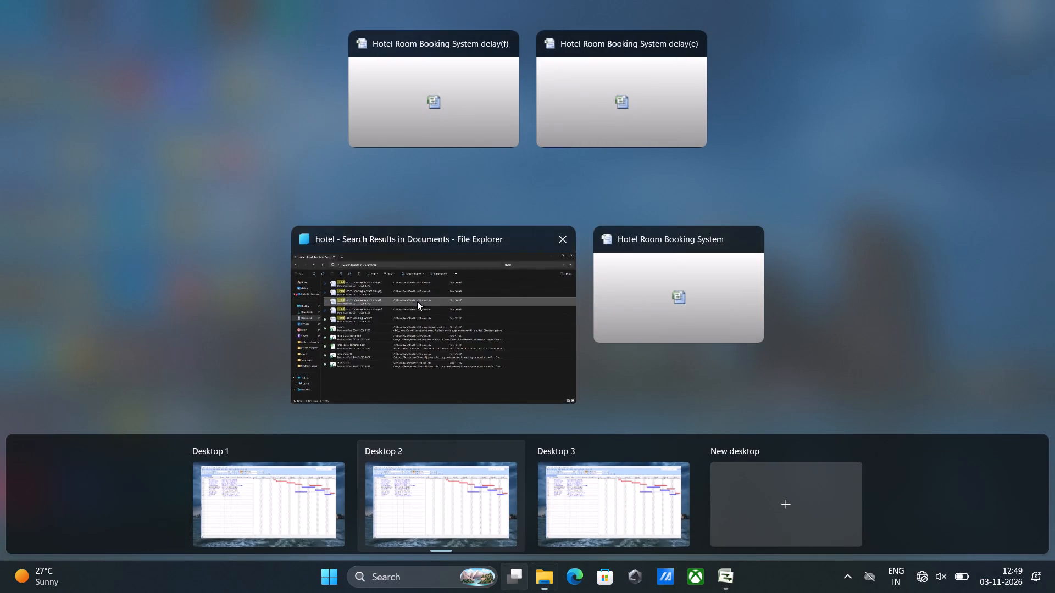
double_click(291, 137)
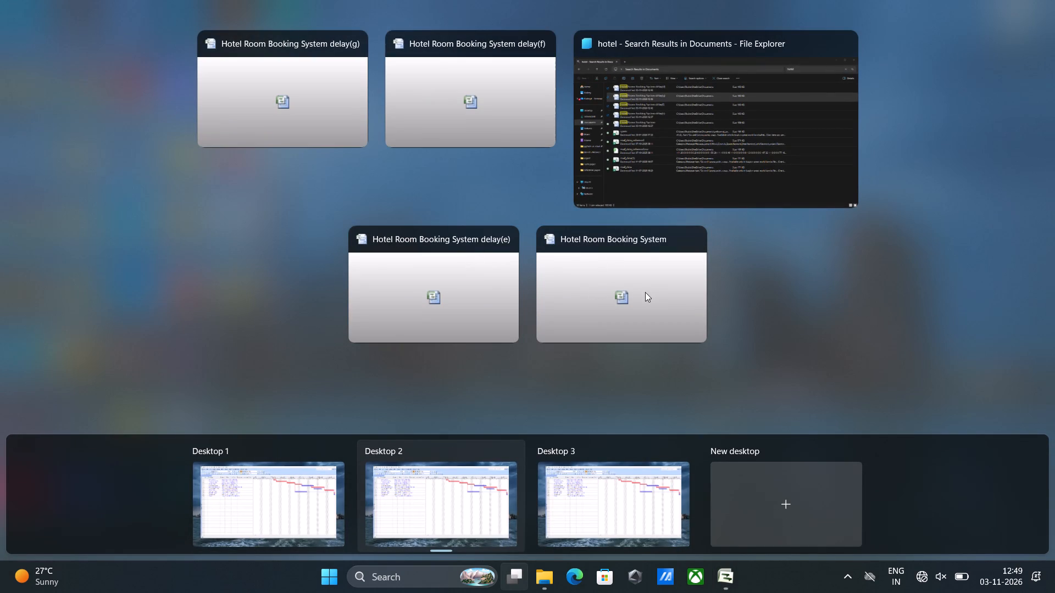
click(654, 163)
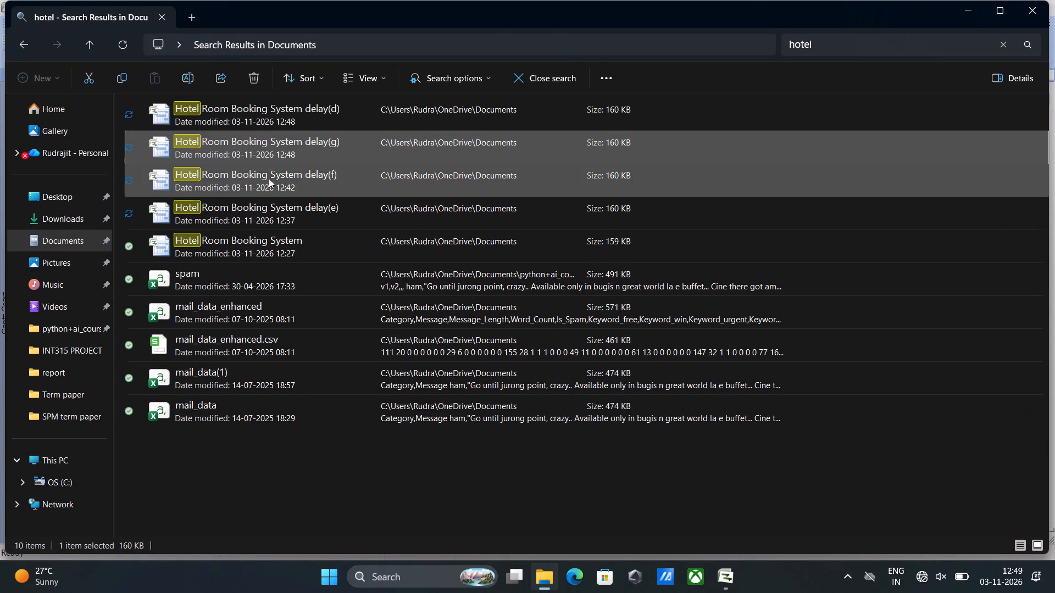
double_click(264, 115)
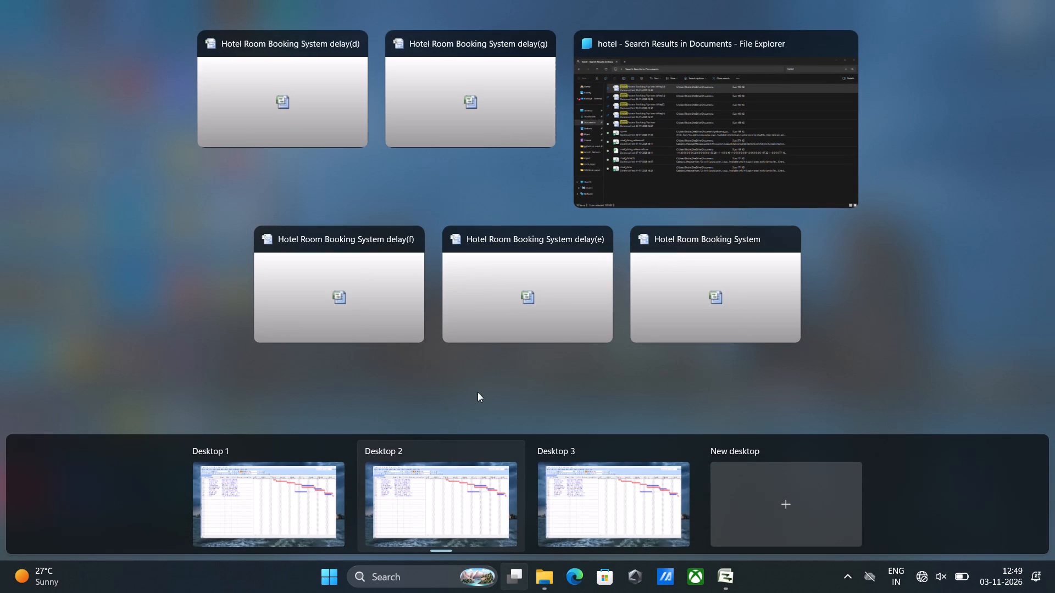
Review the delay(e), delay(d) and delay(f) copies, checking the Room Search module's predecessor in delay(f).
click(515, 301)
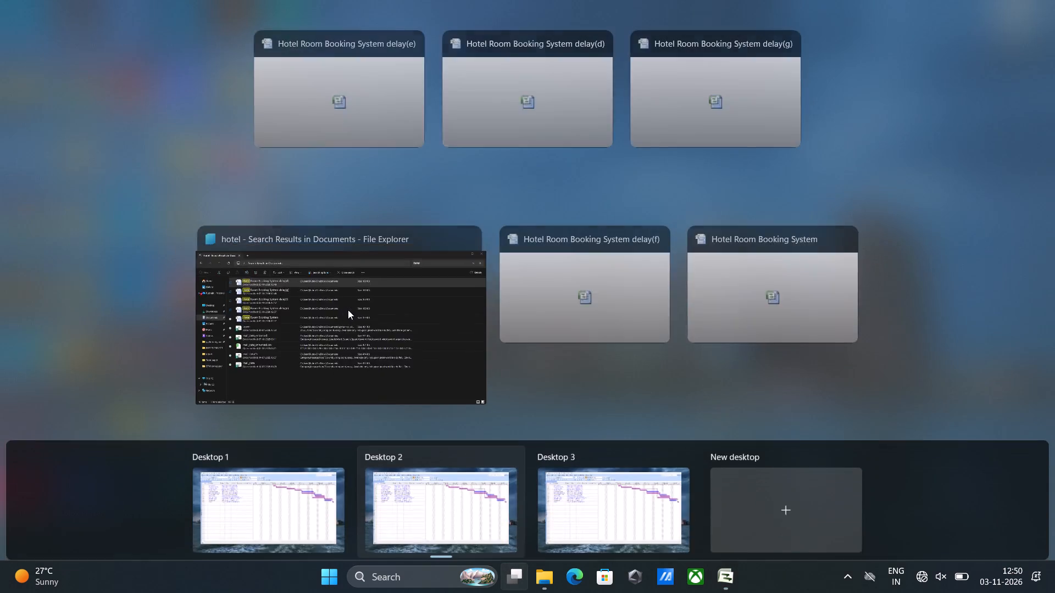
click(548, 127)
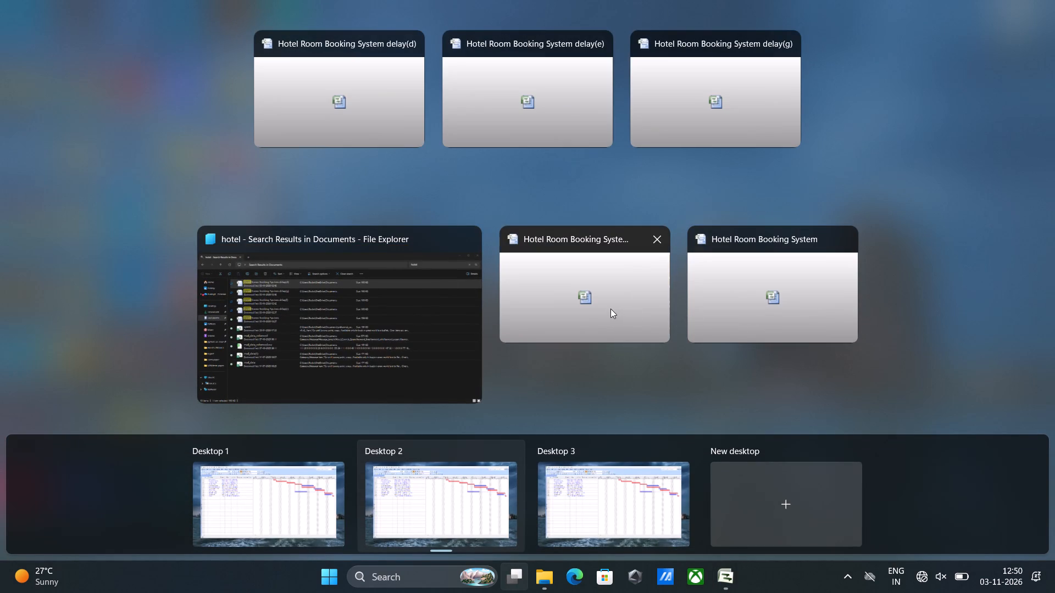
click(580, 309)
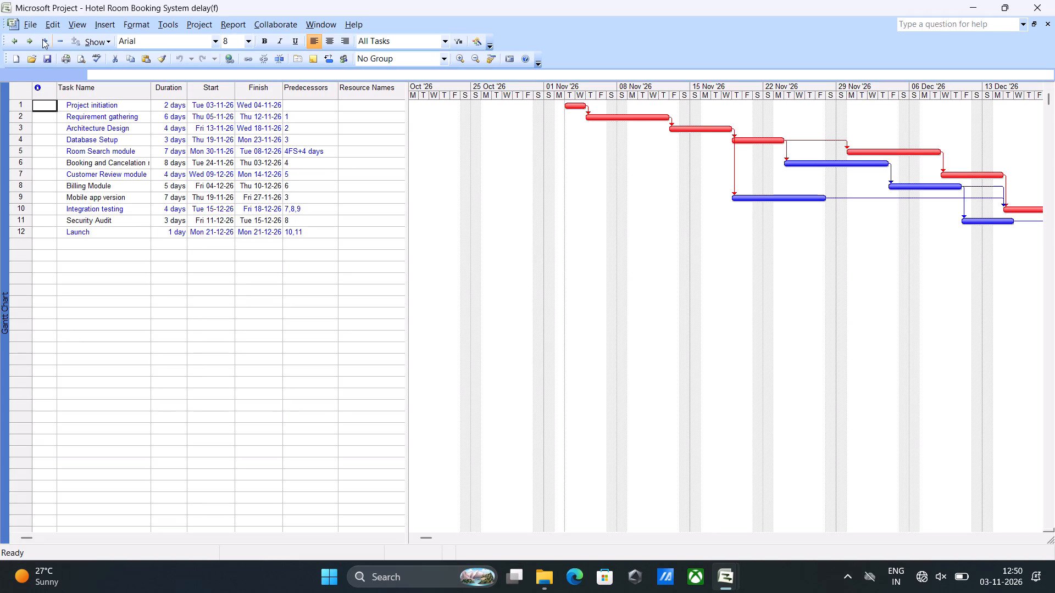
click(27, 22)
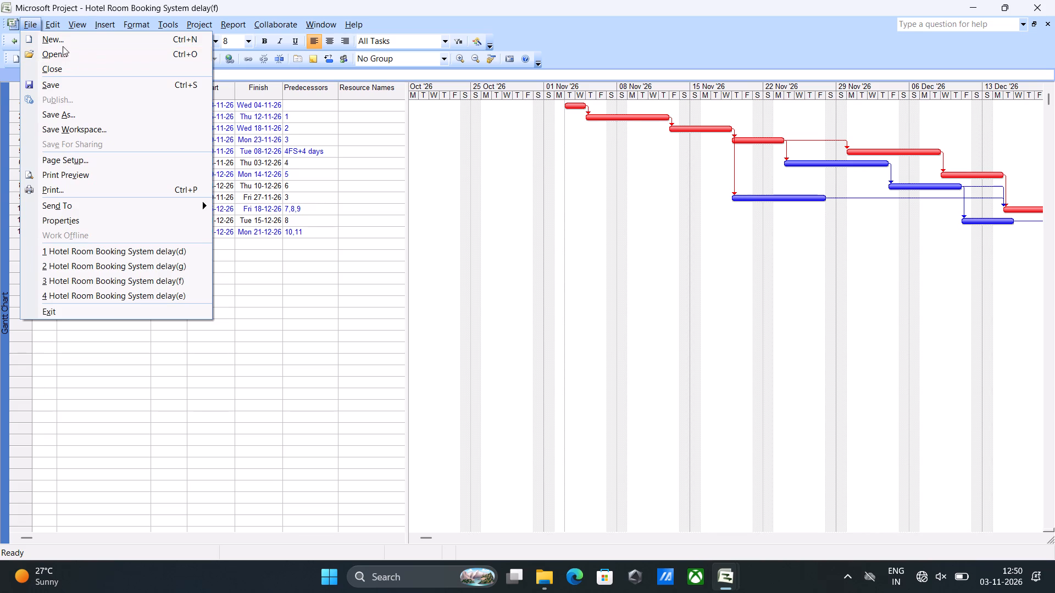
click(317, 233)
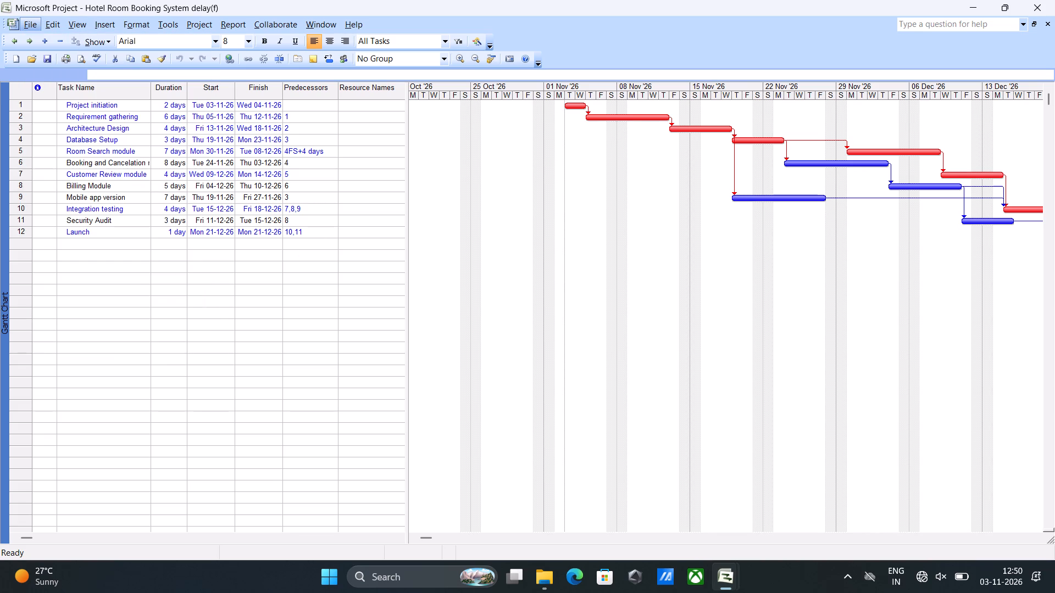
click(312, 150)
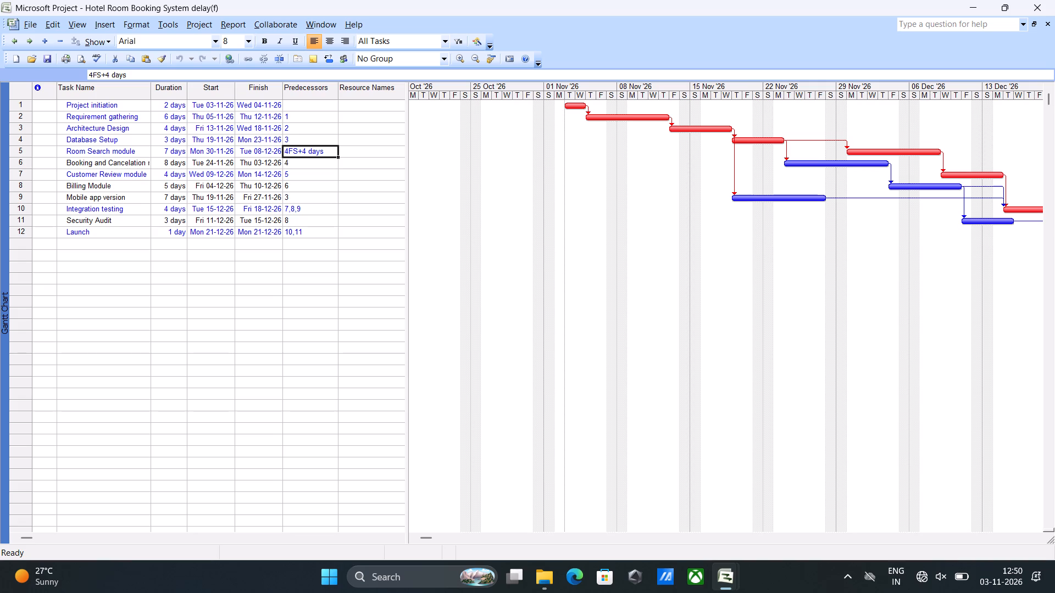
click(349, 153)
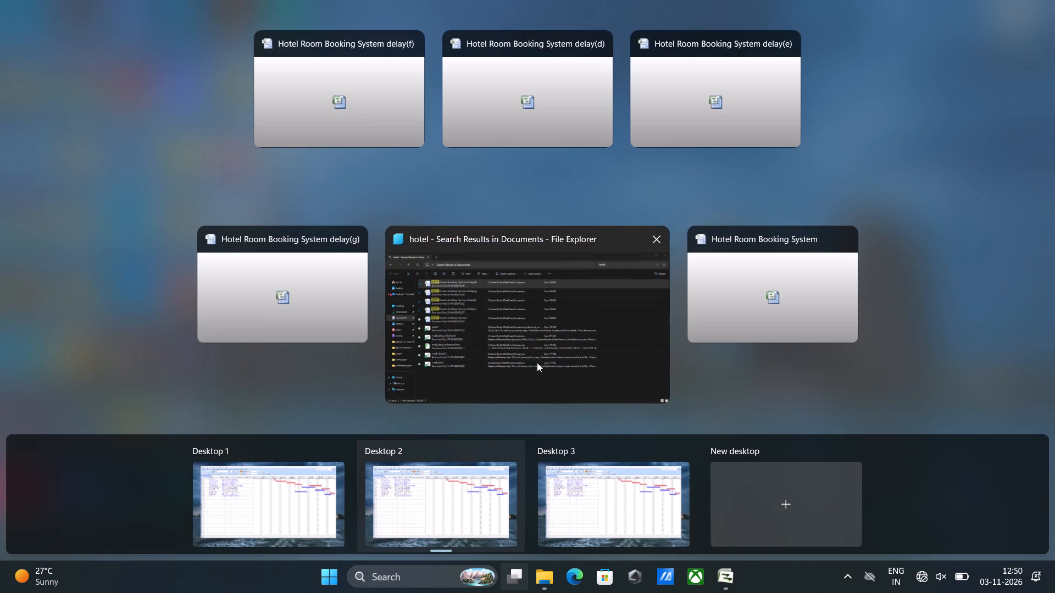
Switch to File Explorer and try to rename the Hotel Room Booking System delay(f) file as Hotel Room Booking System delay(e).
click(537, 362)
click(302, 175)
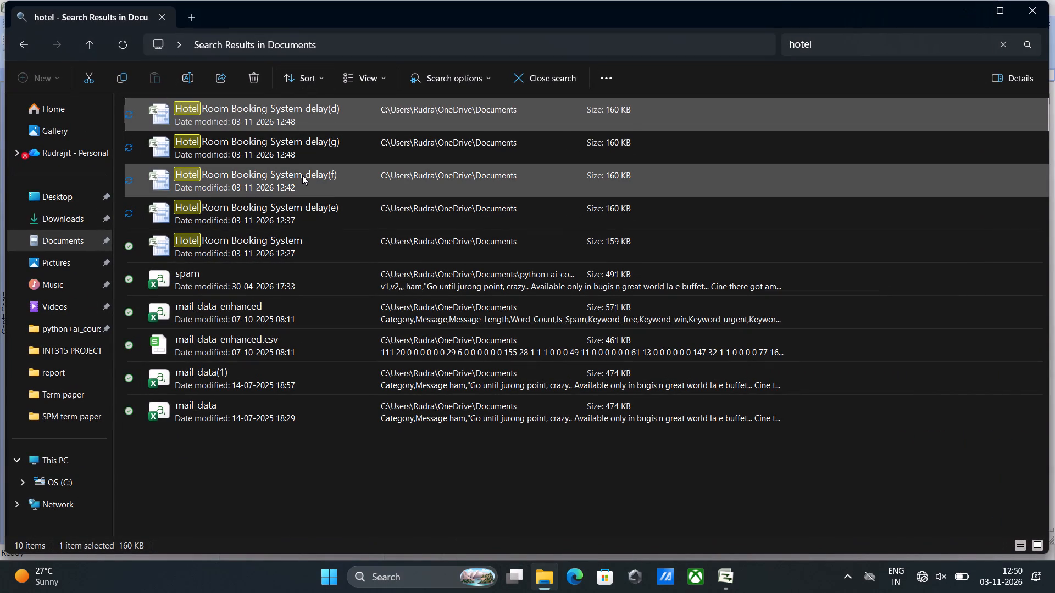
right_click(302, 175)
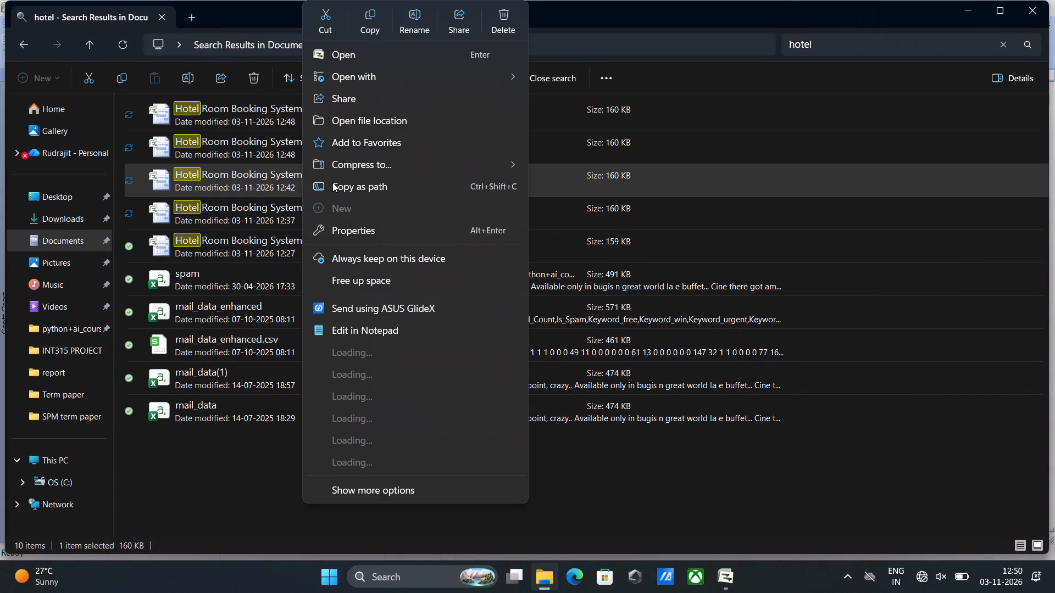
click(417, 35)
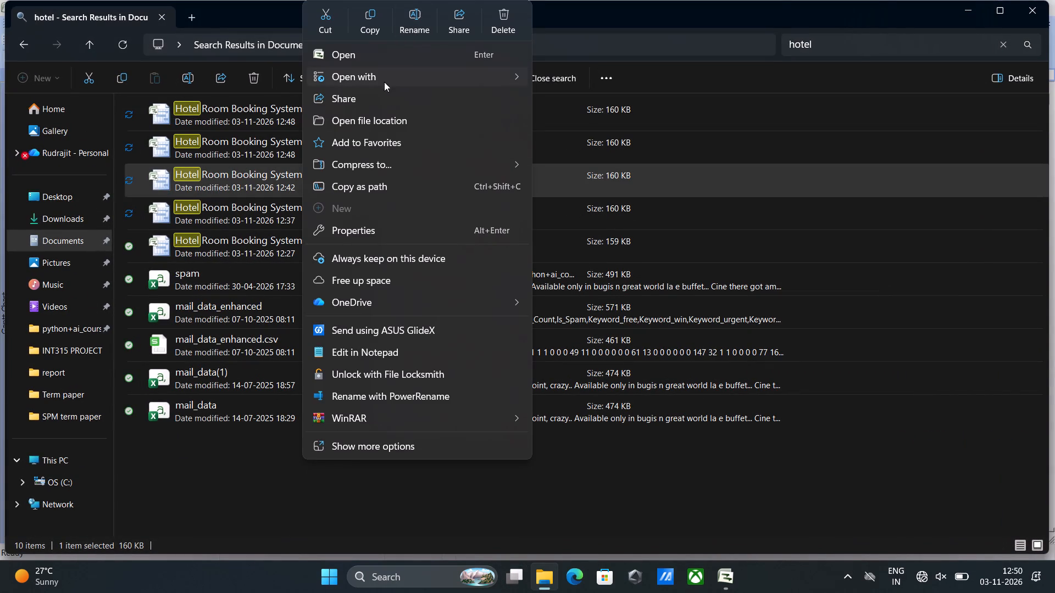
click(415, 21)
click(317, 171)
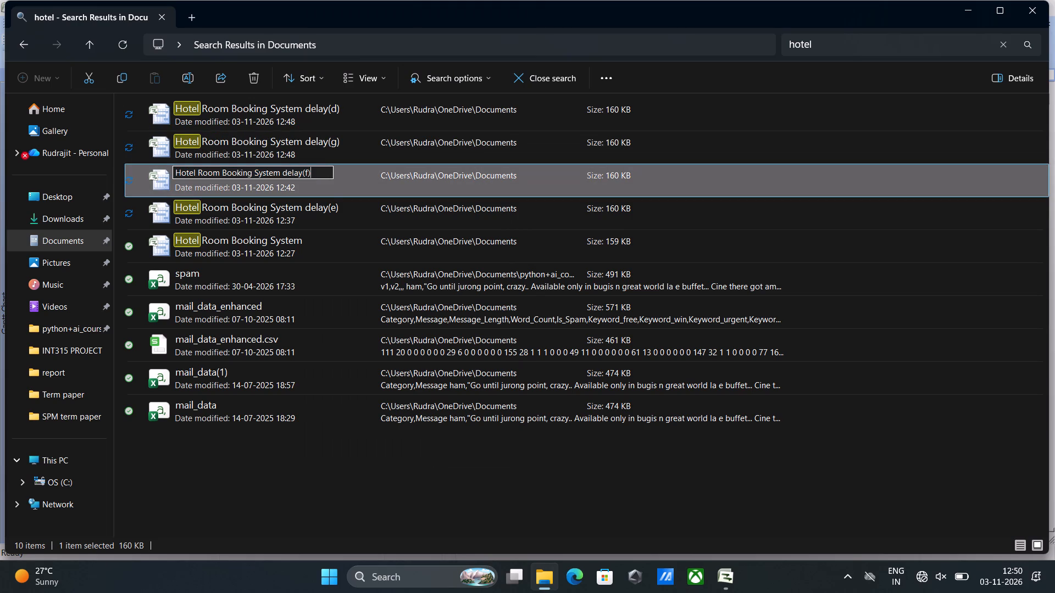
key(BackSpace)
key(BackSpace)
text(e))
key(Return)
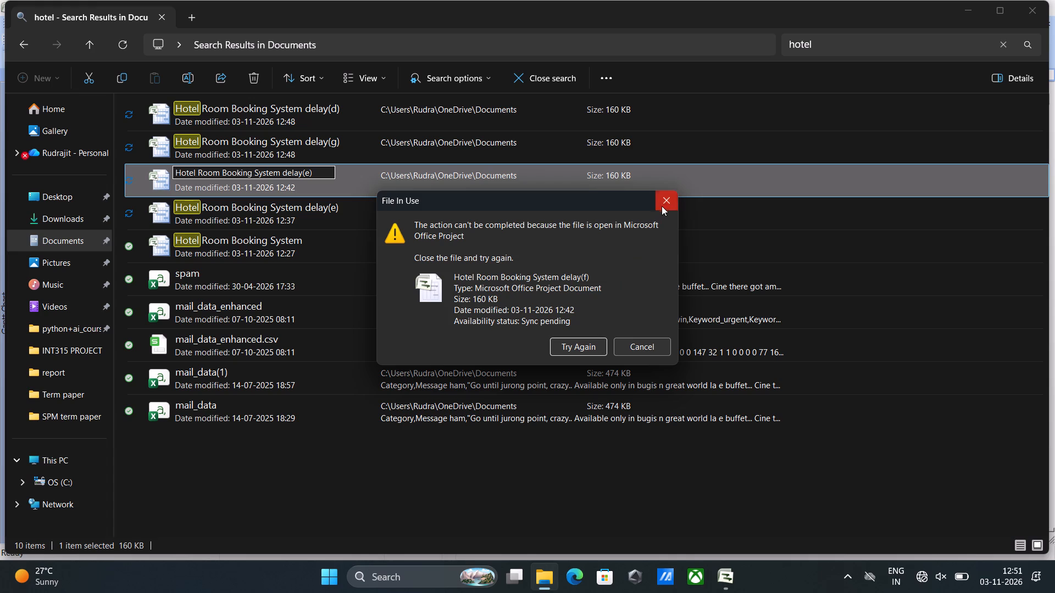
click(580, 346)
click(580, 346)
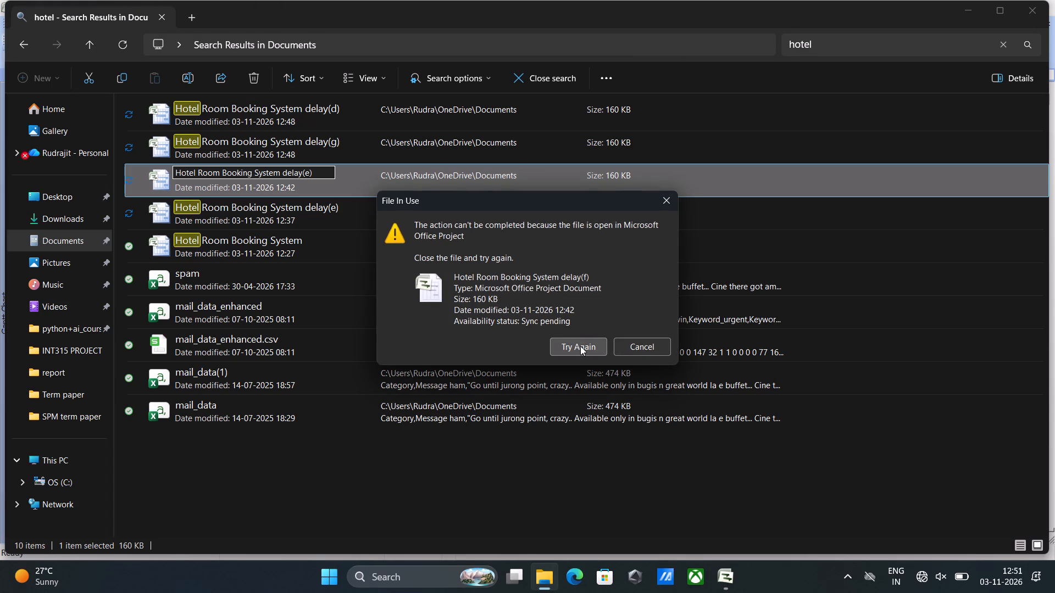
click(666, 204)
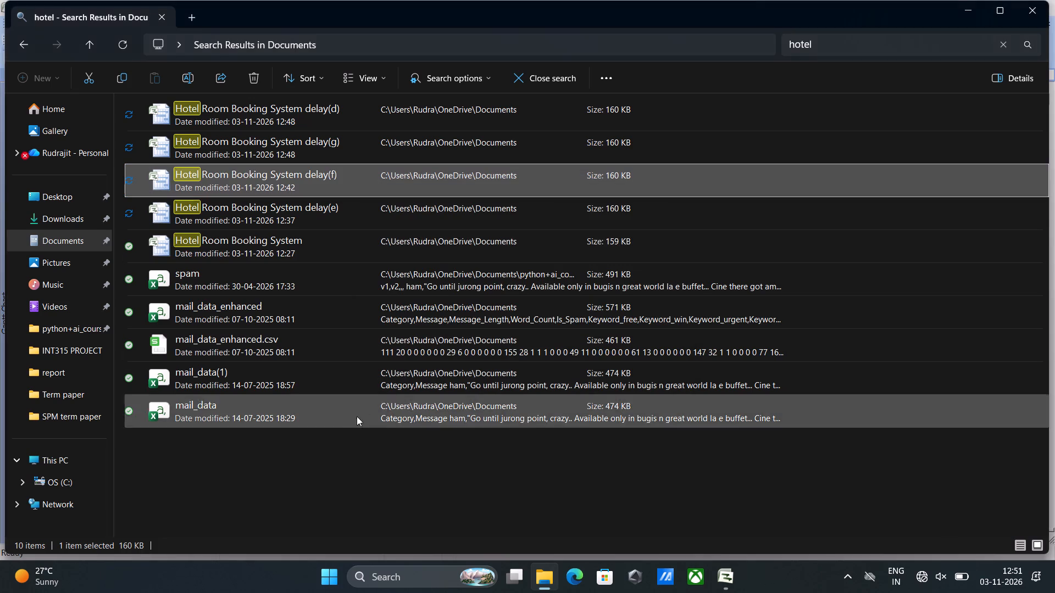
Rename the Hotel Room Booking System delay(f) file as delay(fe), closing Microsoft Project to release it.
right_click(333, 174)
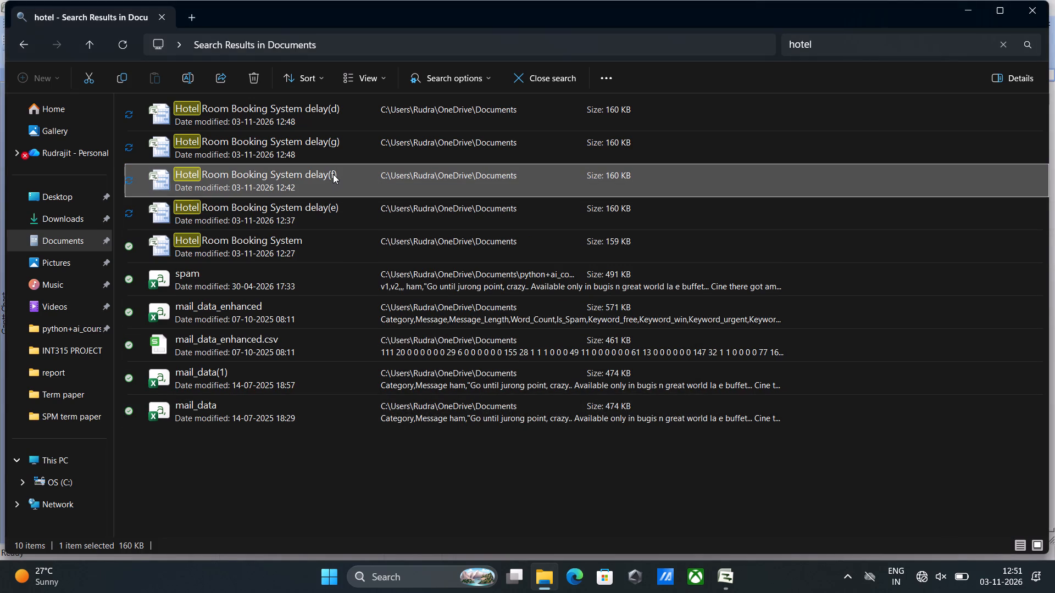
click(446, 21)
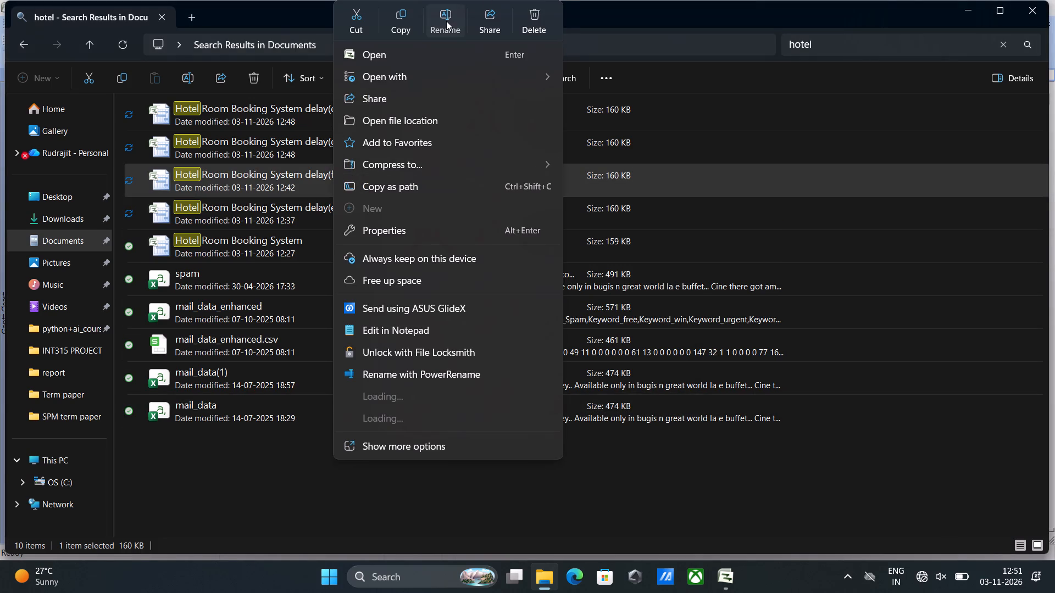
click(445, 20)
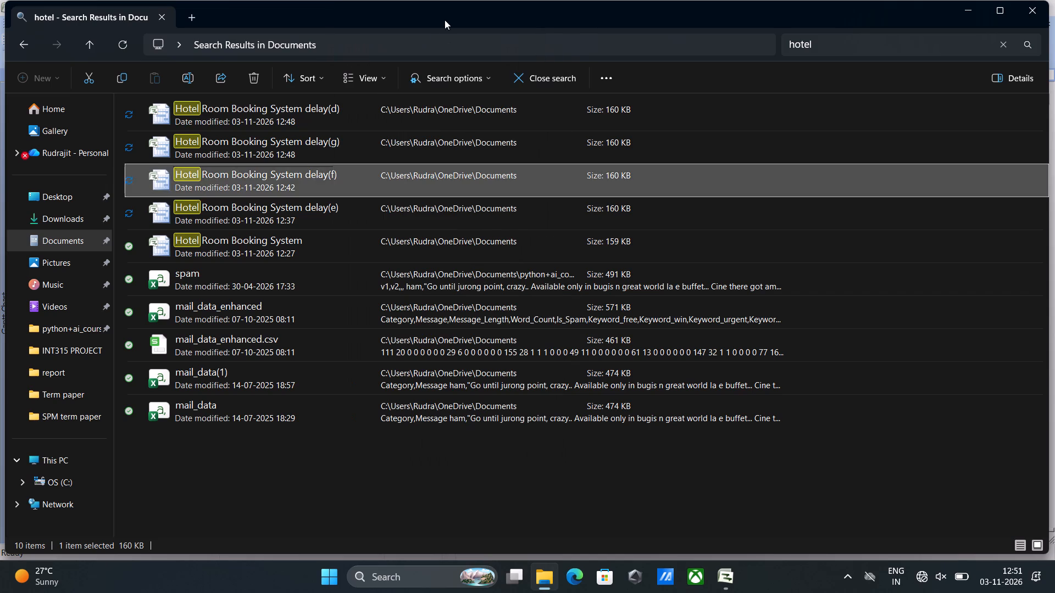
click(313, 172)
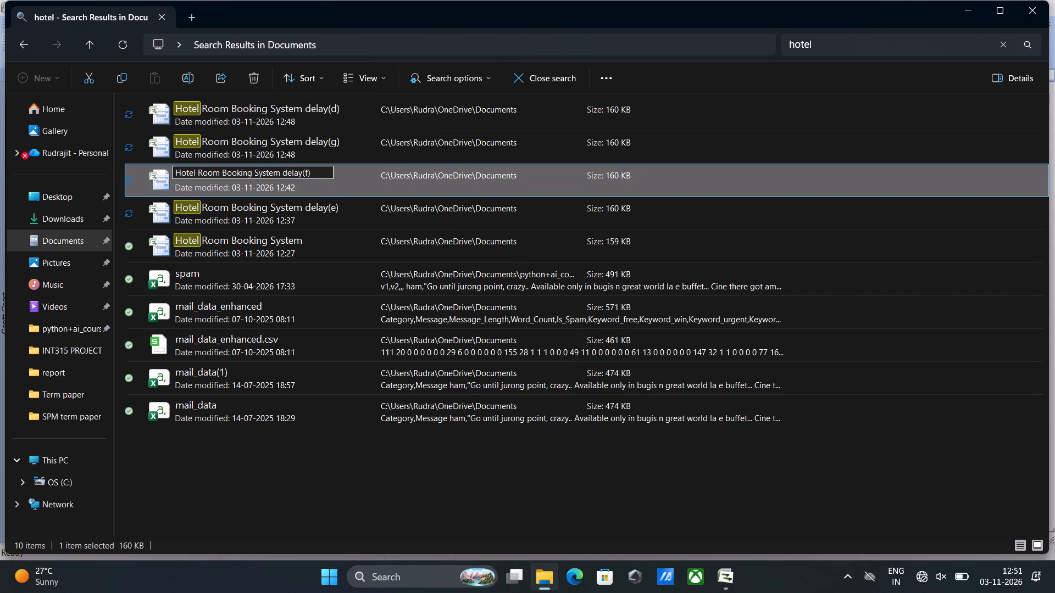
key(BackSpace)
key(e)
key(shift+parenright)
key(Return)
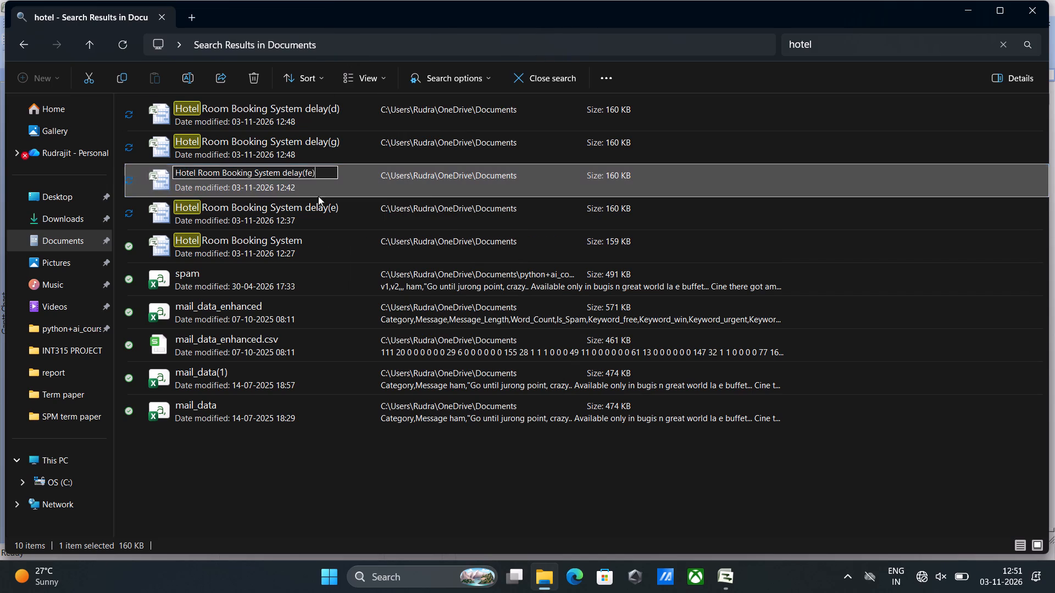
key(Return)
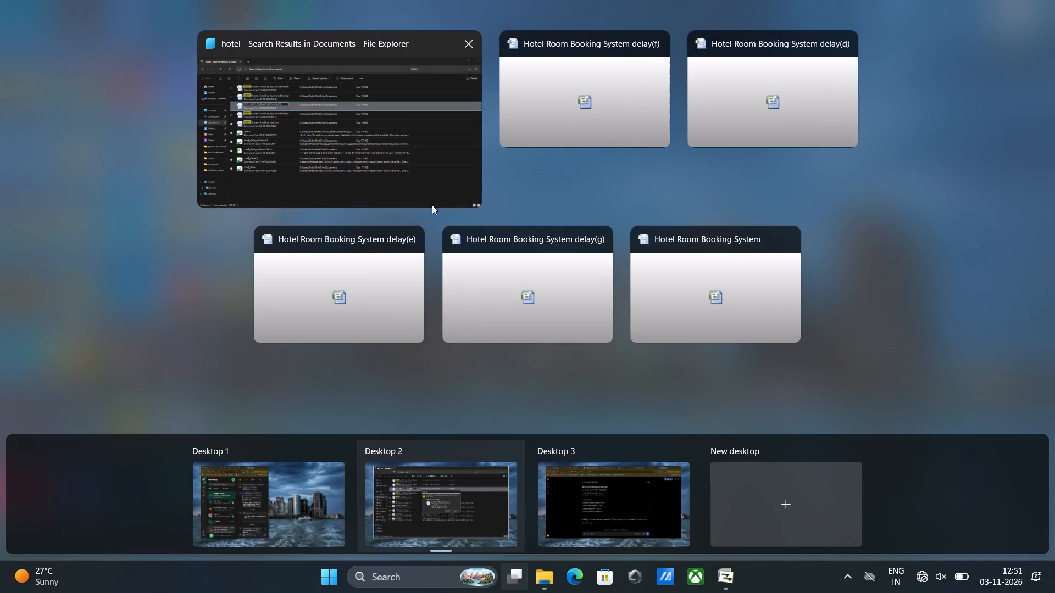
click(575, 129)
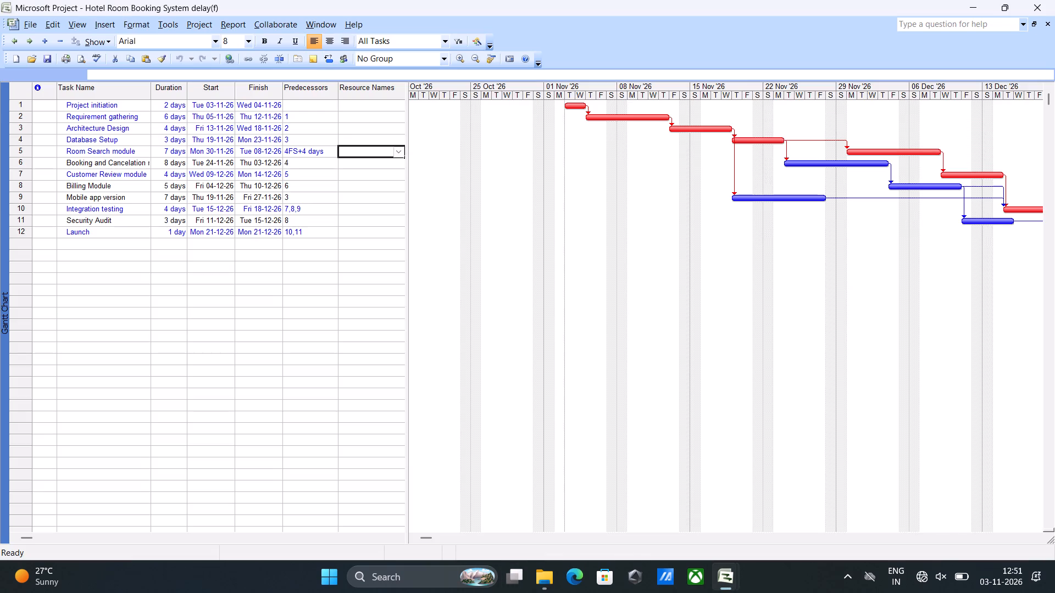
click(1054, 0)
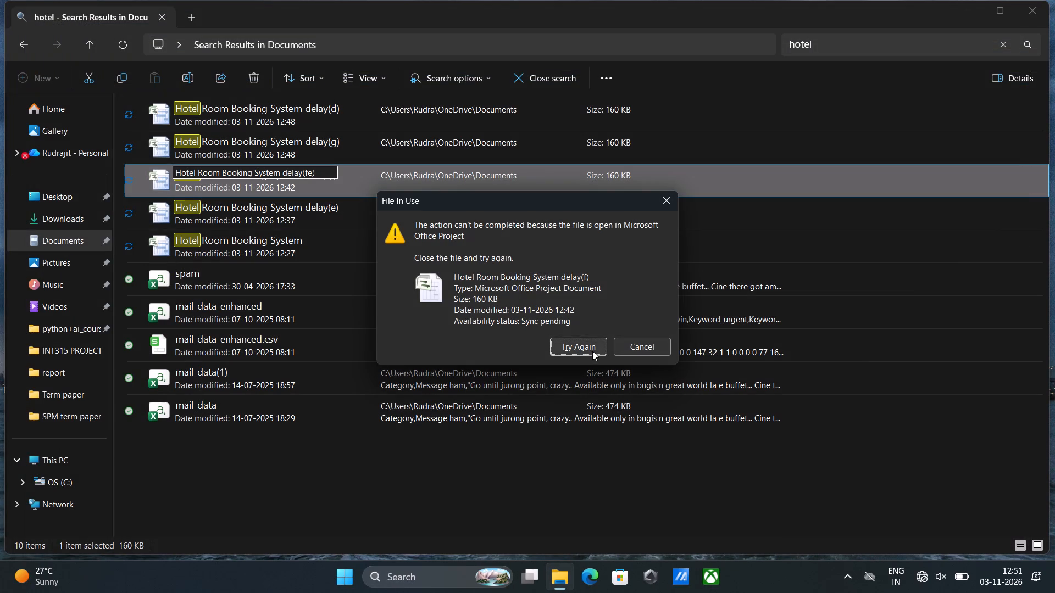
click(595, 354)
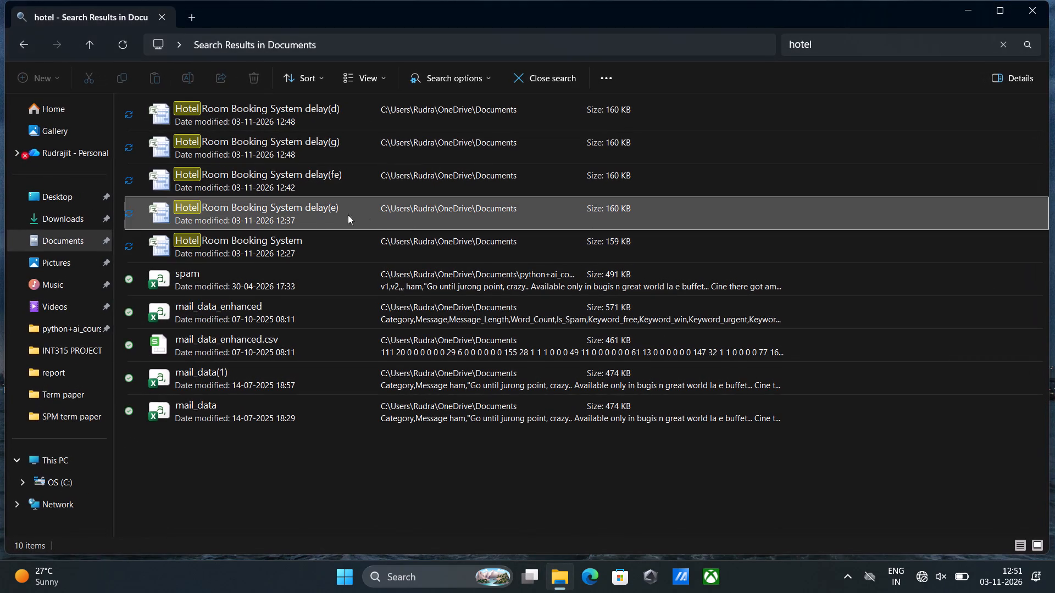
Open the Hotel Room Booking System delay(e) copy from the search results and examine its schedule.
double_click(330, 217)
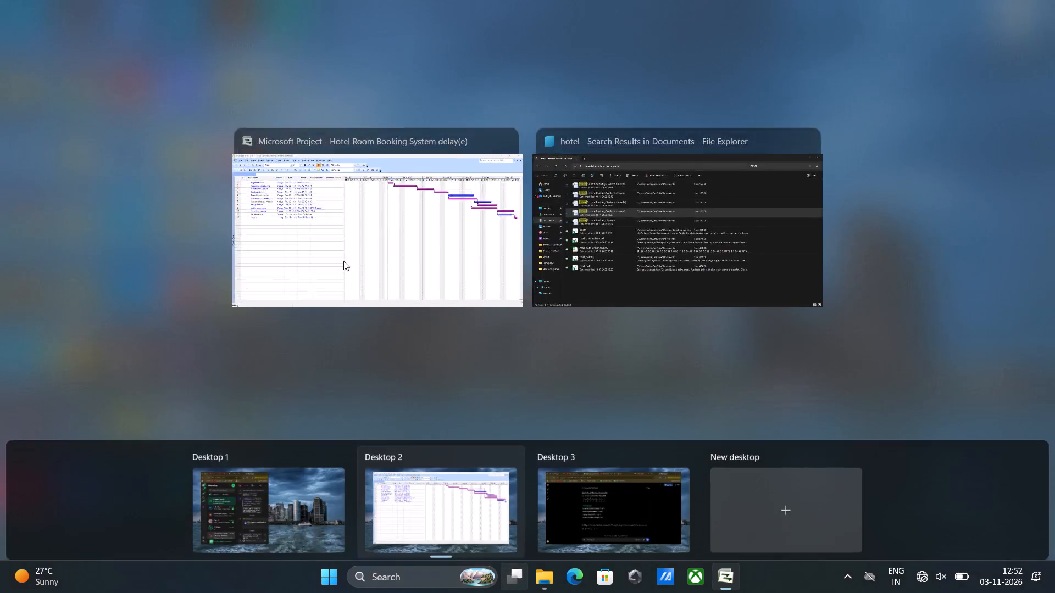
In File Explorer, rename the delay(e) file as Hotel Room Booking System delay(d) (2), closing Microsoft Project to release it.
click(638, 223)
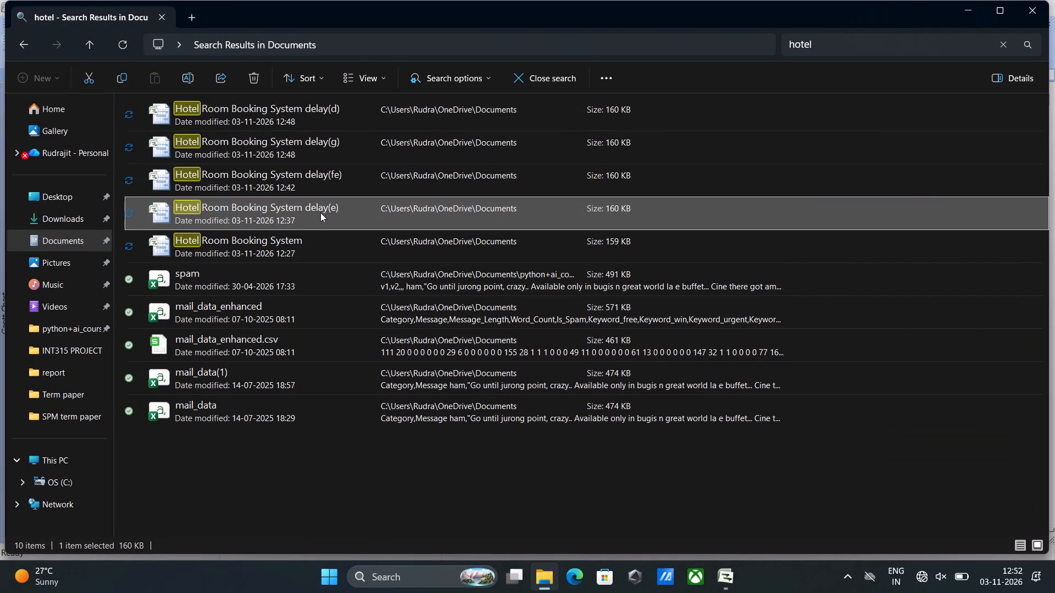
right_click(320, 212)
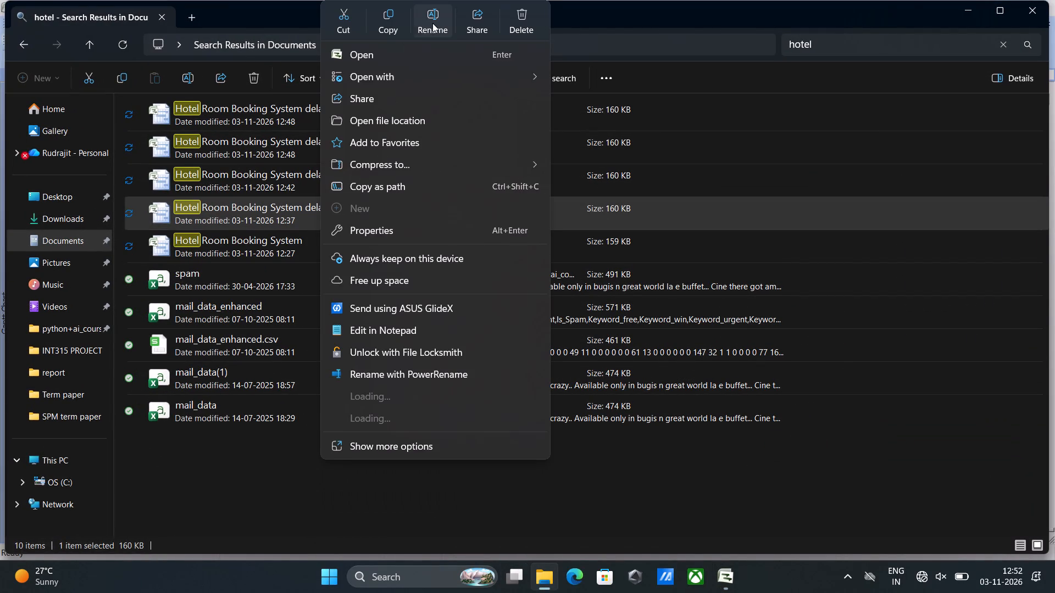
click(435, 23)
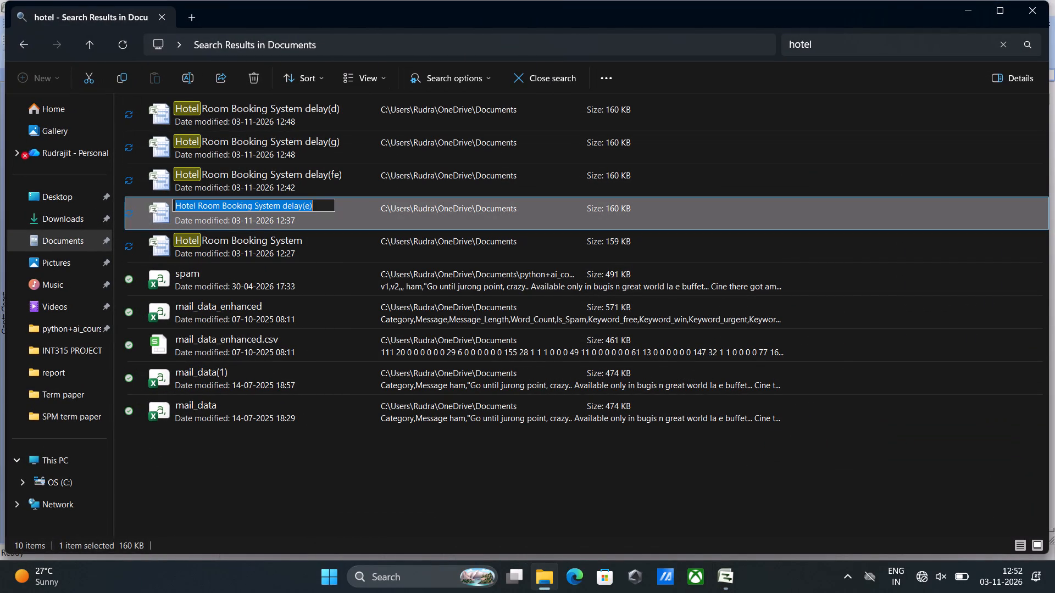
click(323, 204)
key(BackSpace)
key(BackSpace)
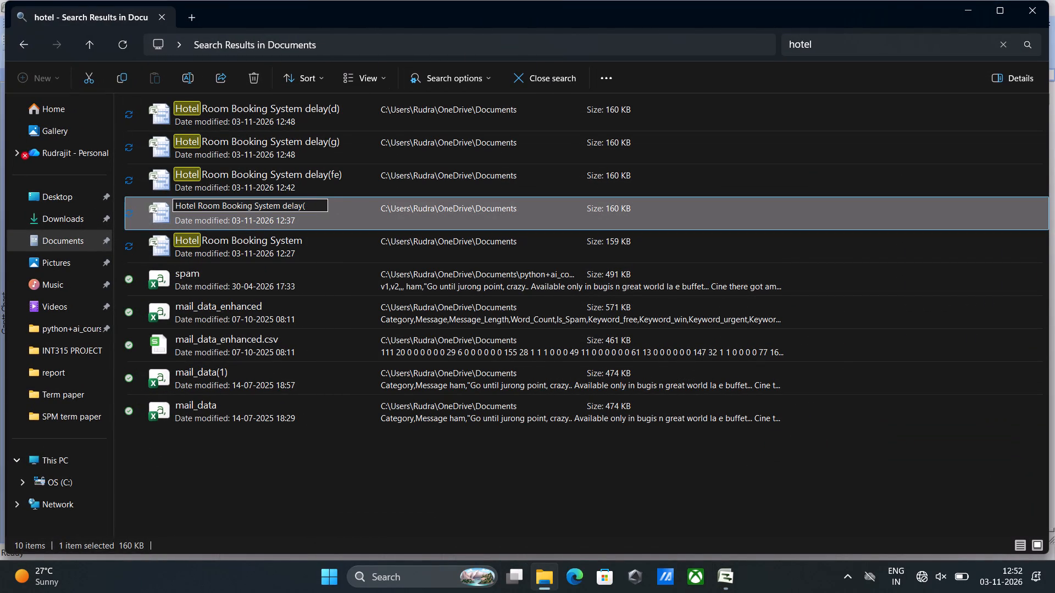
text(d))
key(Return)
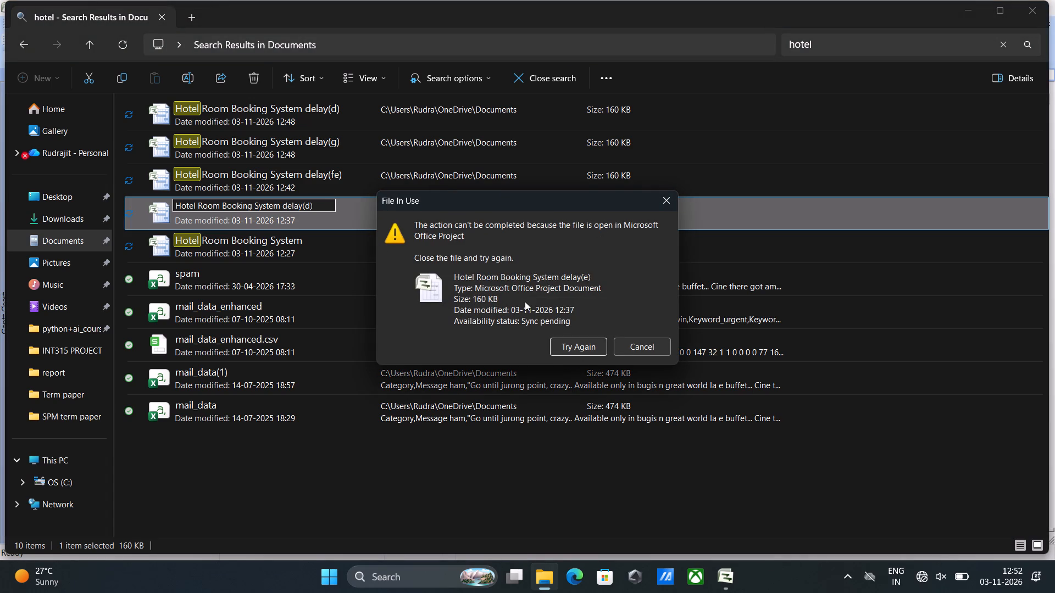
click(806, 140)
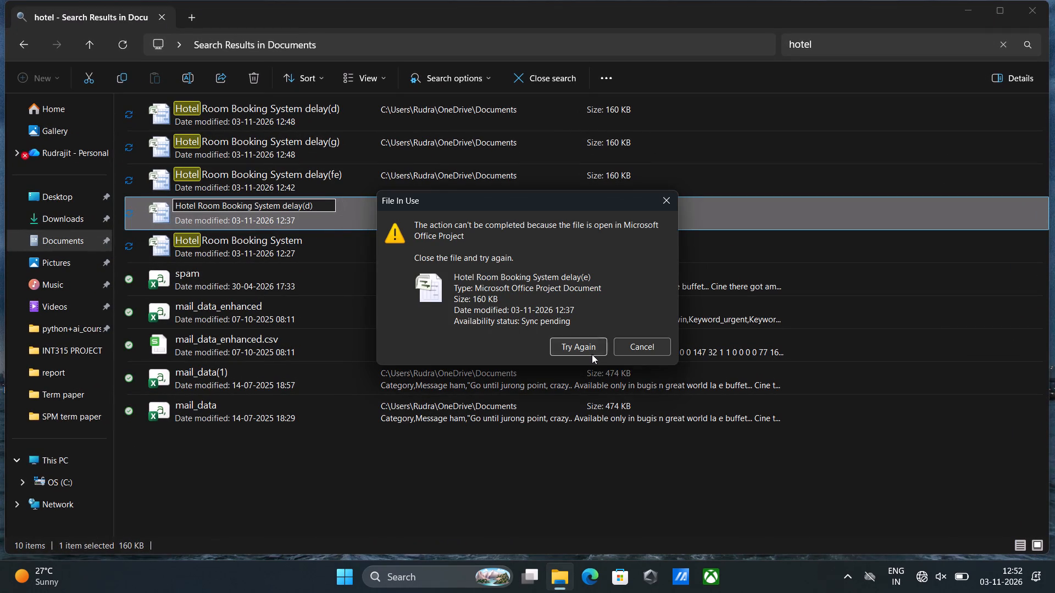
click(590, 351)
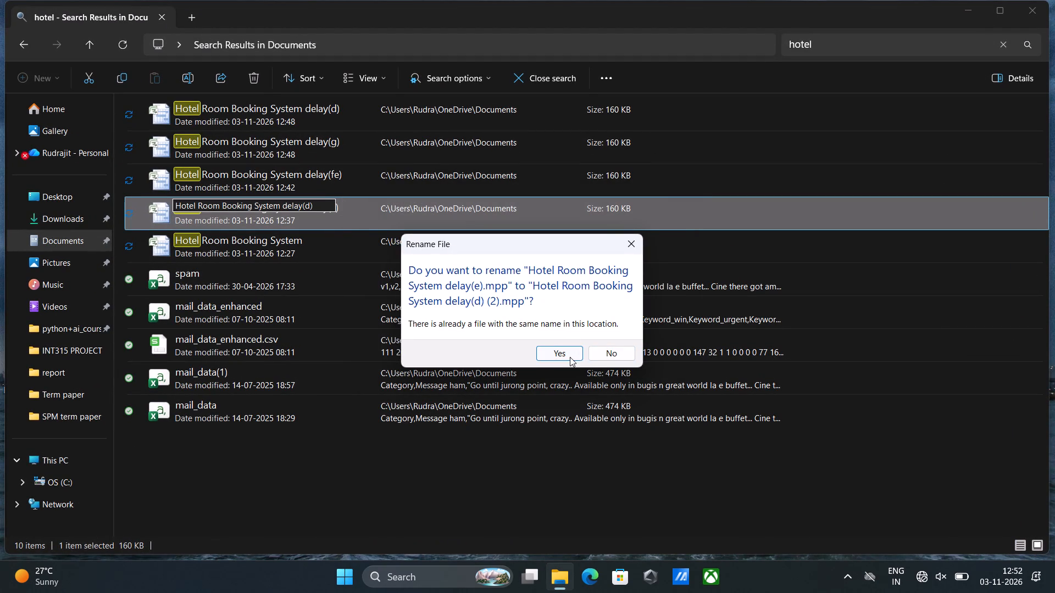
click(570, 357)
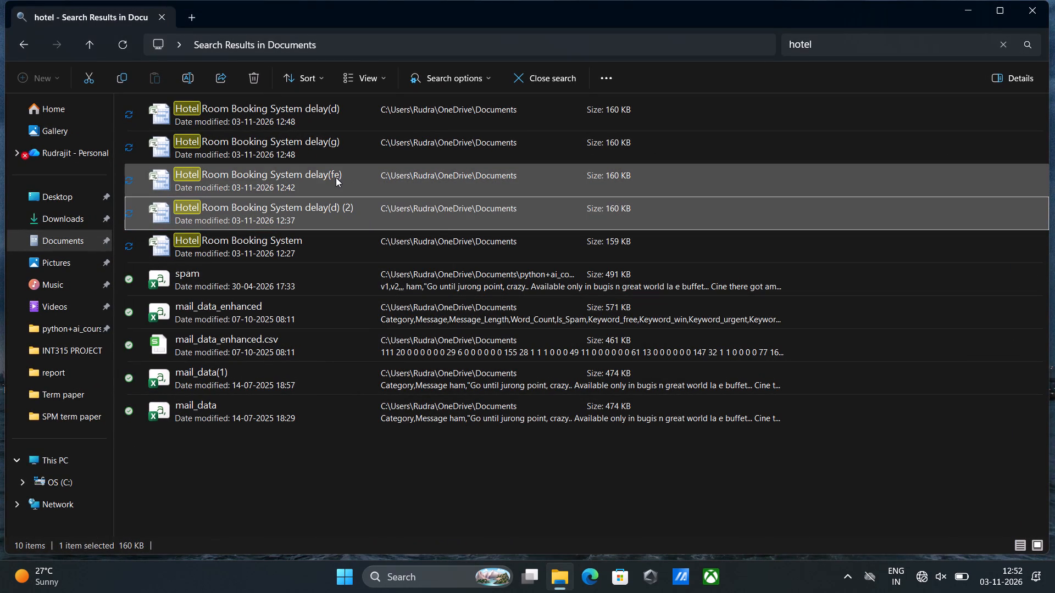
Rename the Hotel Room Booking System delay(fe) file as Hotel Room Booking System delay(e).
click(336, 177)
right_click(336, 177)
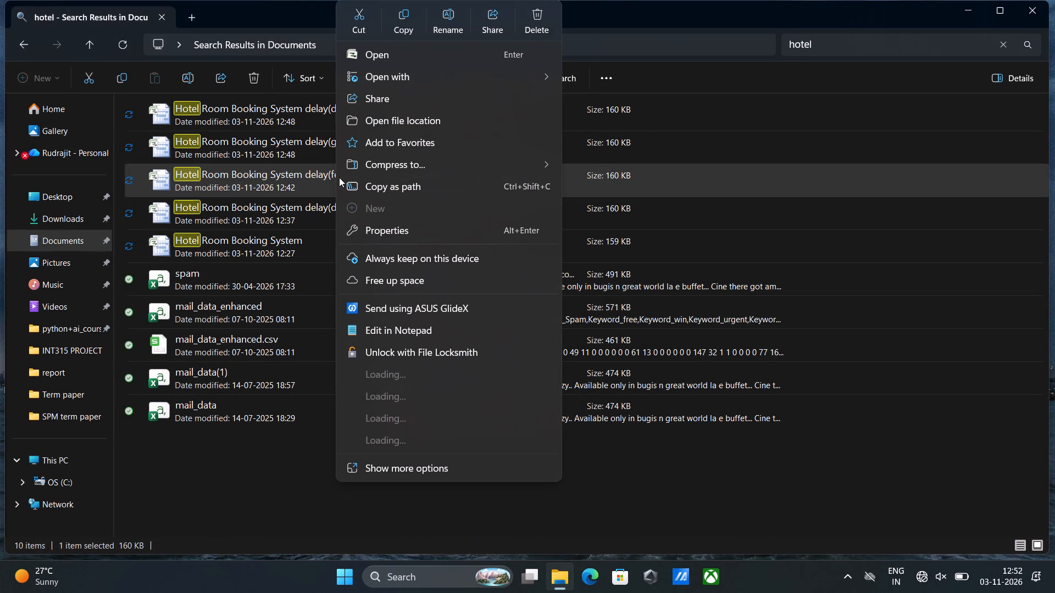
click(449, 8)
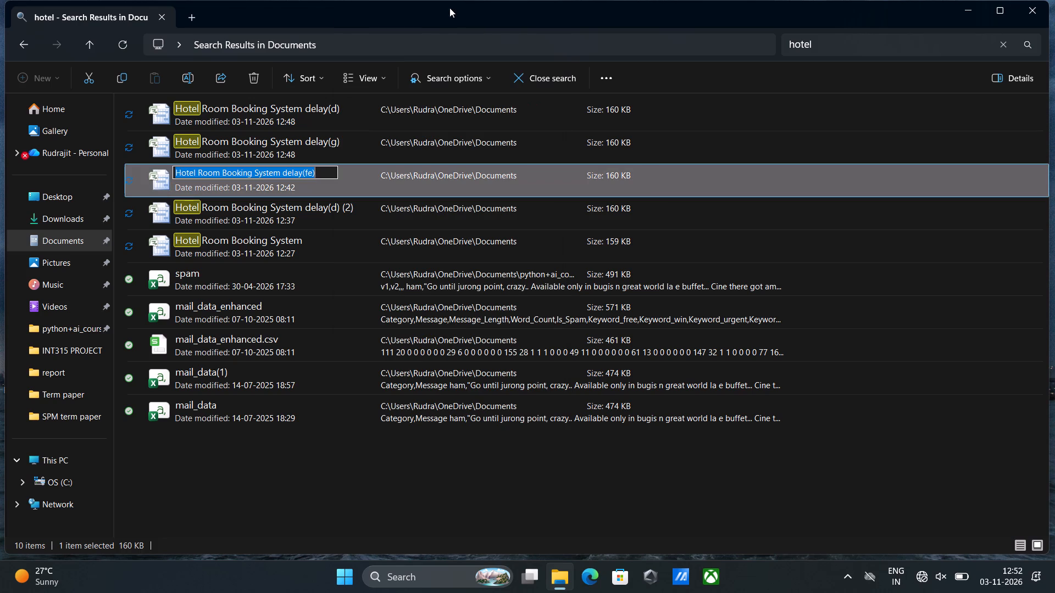
click(320, 171)
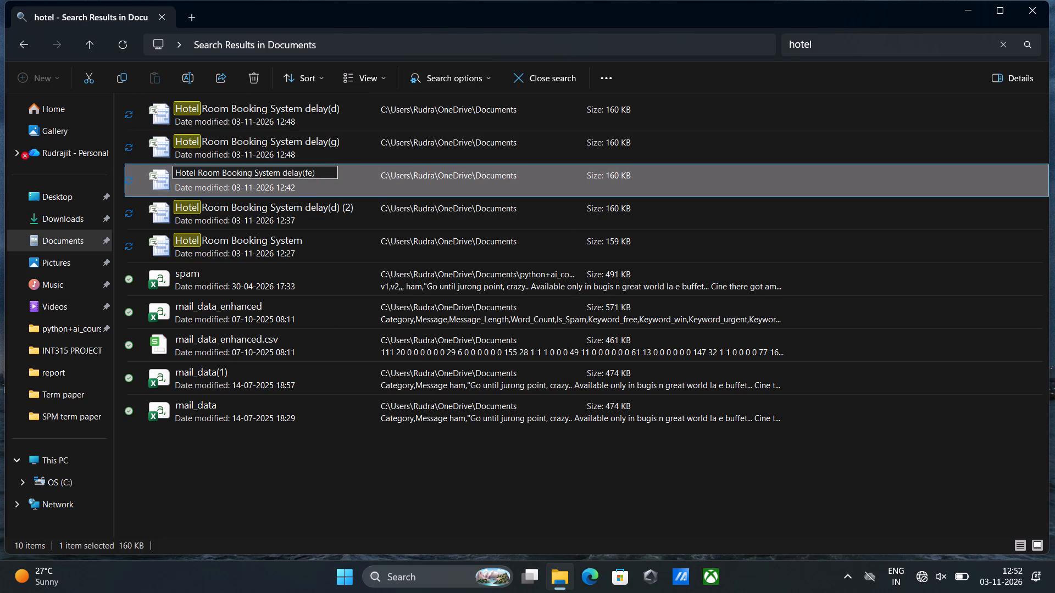
key(BackSpace)
key(BackSpace)
key(BackSpace)
key(e)
key(shift+parenright)
key(Return)
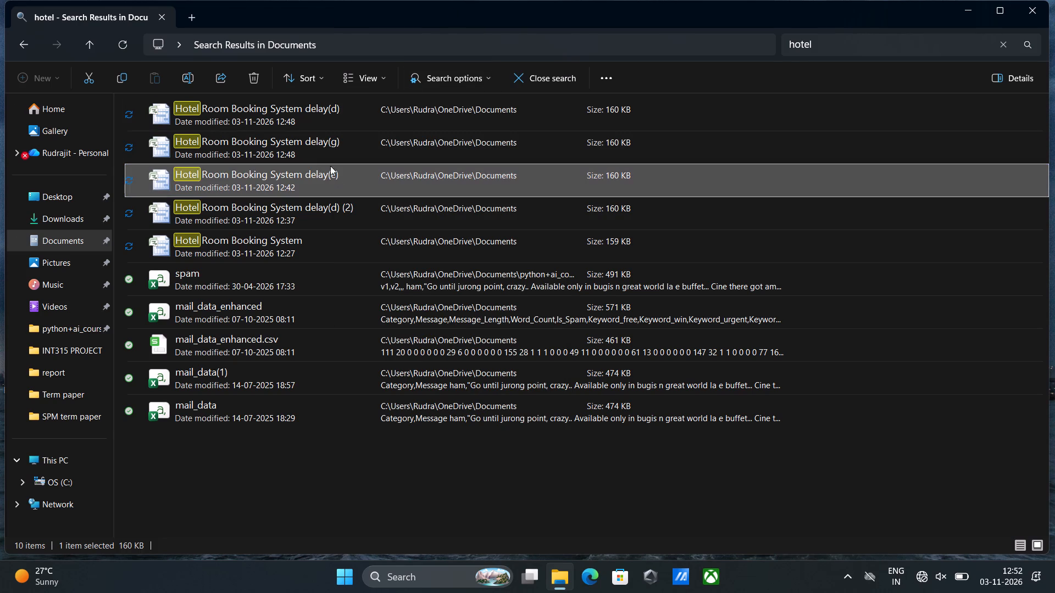
Open the Hotel Room Booking System delay(g) copy, examine its schedule, and close Microsoft Project.
double_click(312, 146)
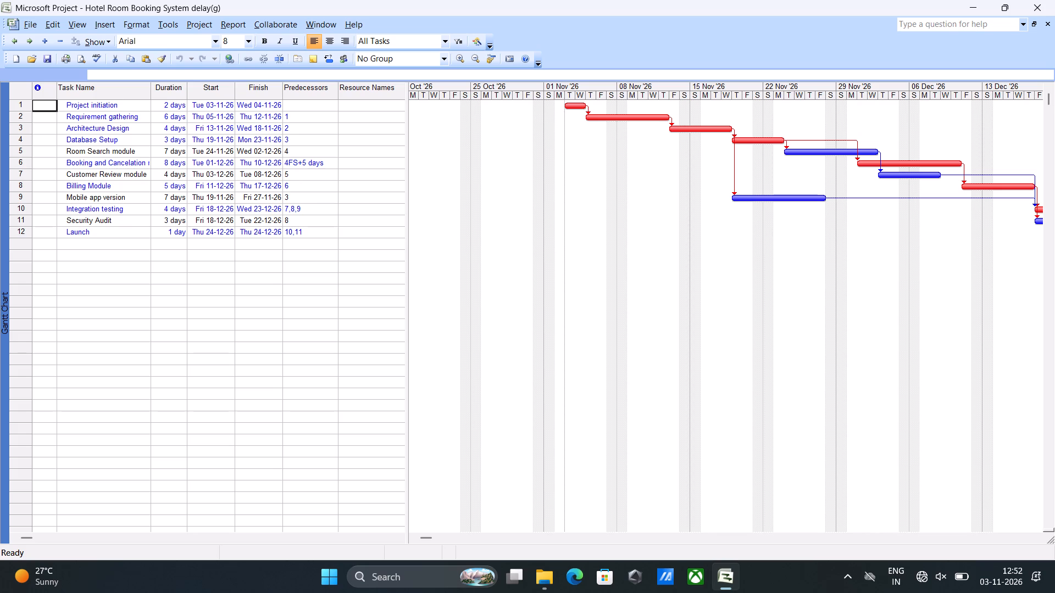
click(1041, 7)
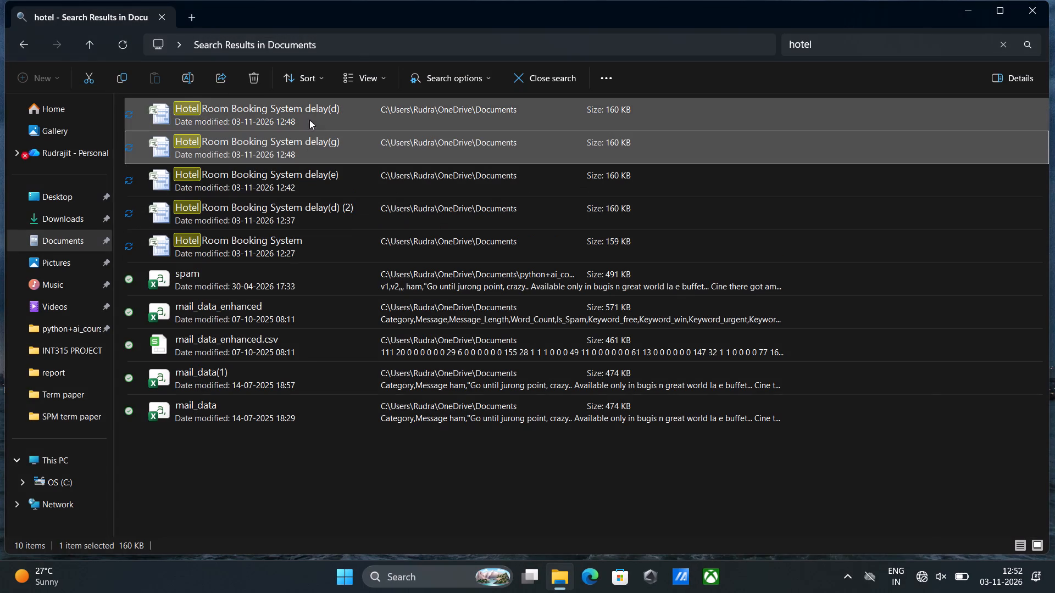
Open the Hotel Room Booking System delay(d) copy and set the Security Audit task's predecessor to 8FS+5.
double_click(316, 113)
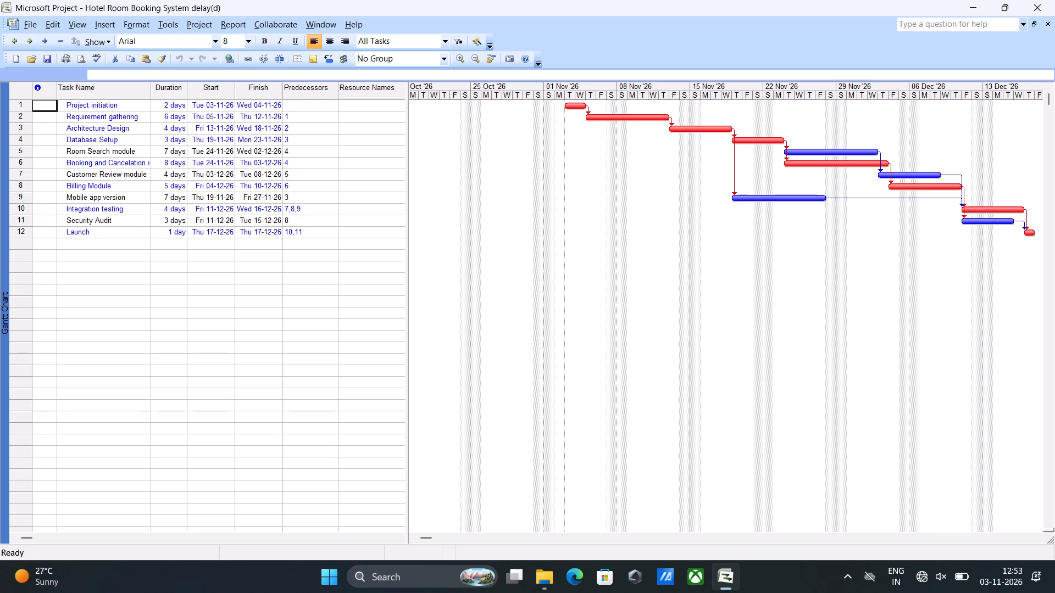
click(604, 184)
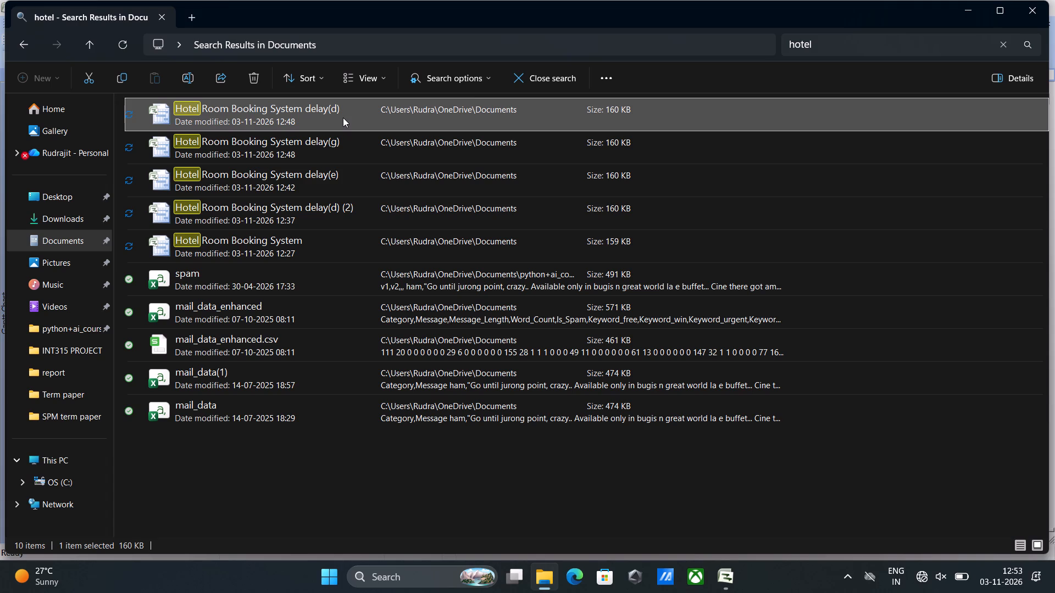
click(580, 218)
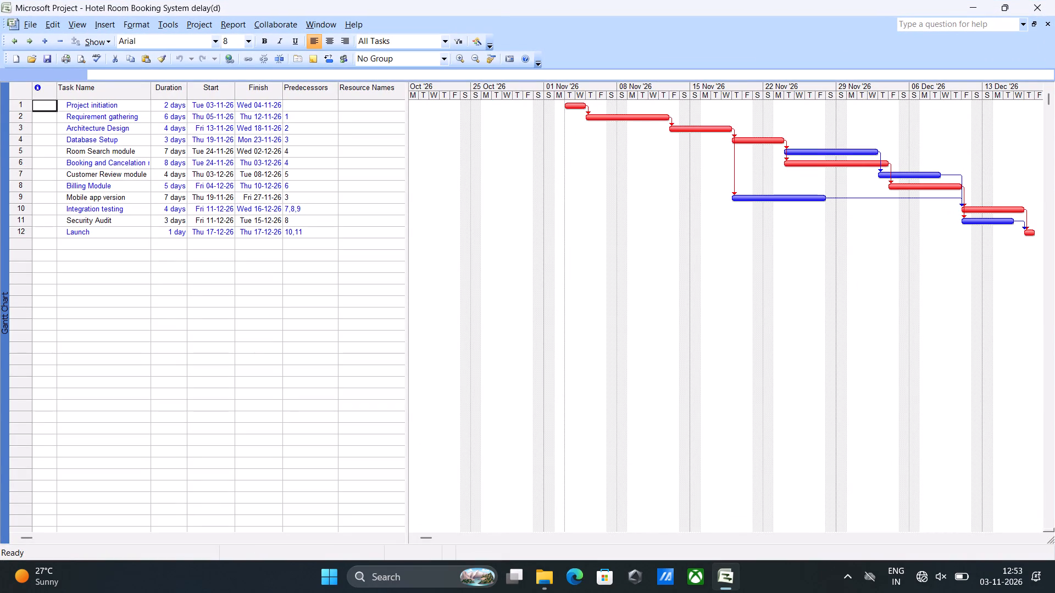
click(304, 221)
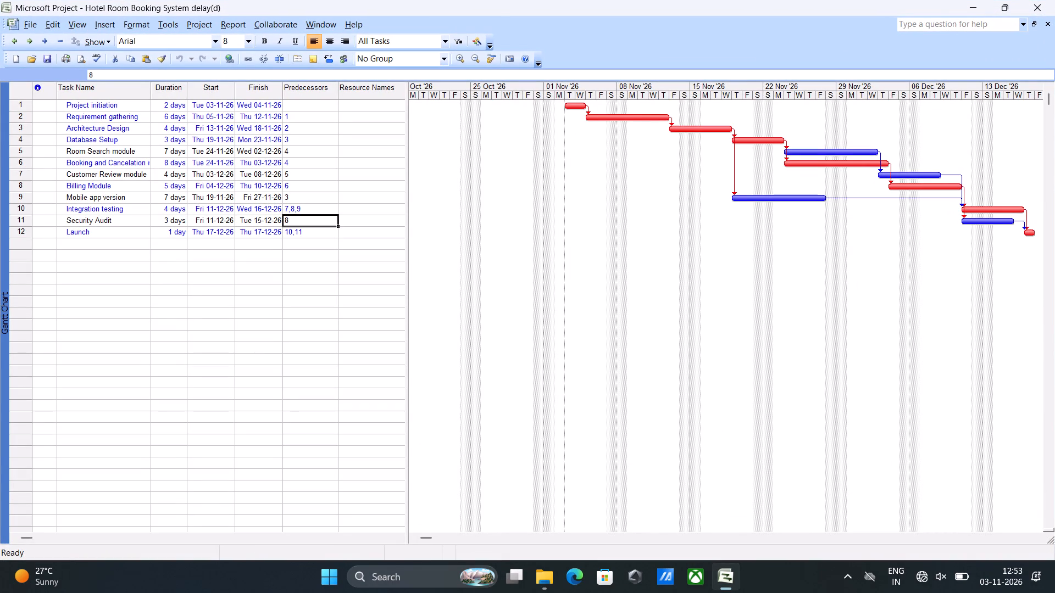
click(304, 221)
text(FS)
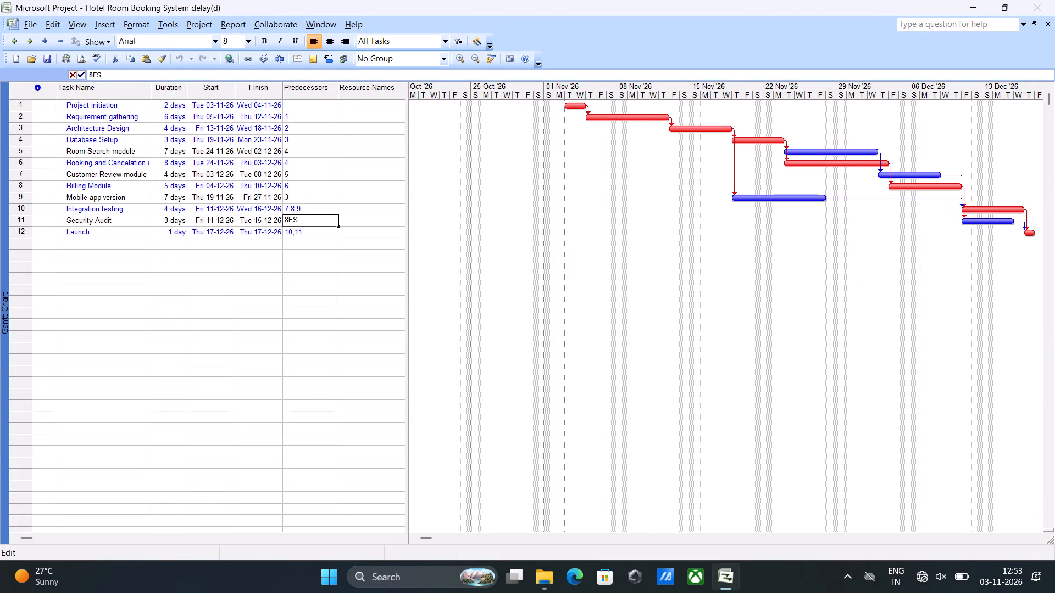
key(shift+plus)
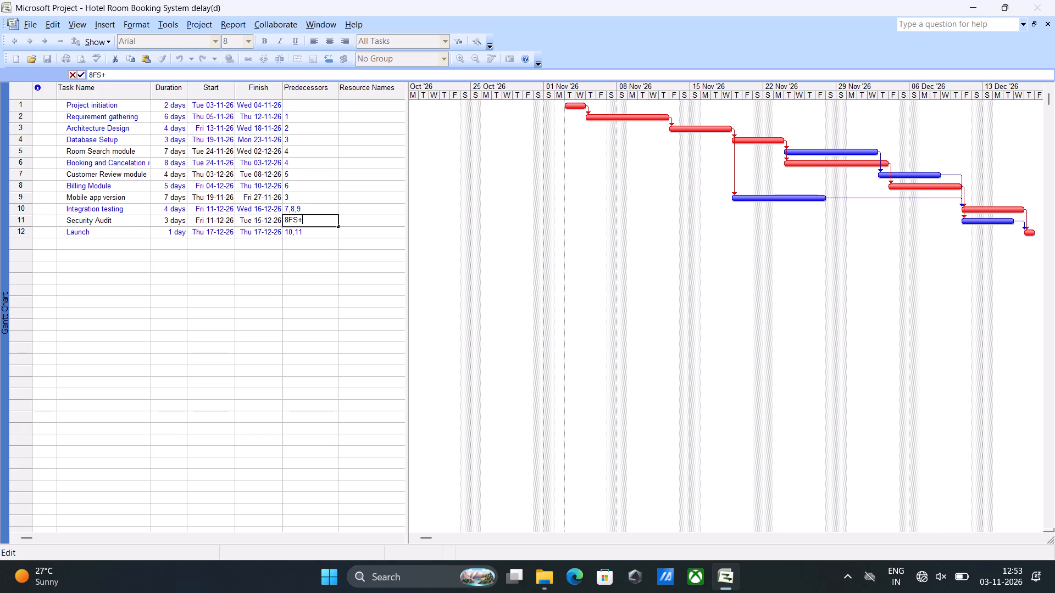
key(5)
key(Return)
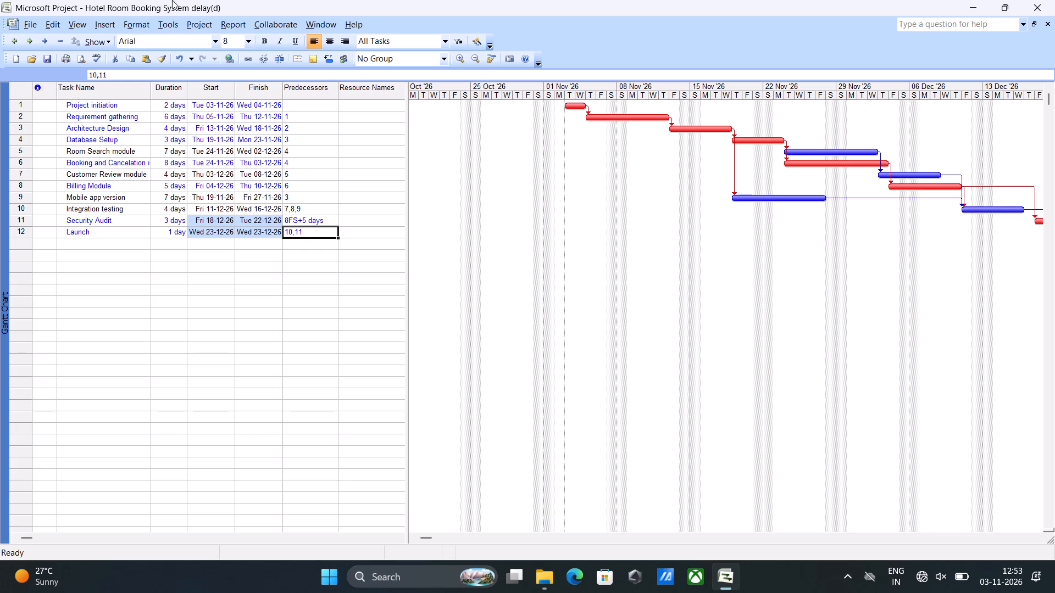
Format the Gantt chart with the Gantt Chart Wizard to display the critical path, with resources and dates on the bars.
click(70, 24)
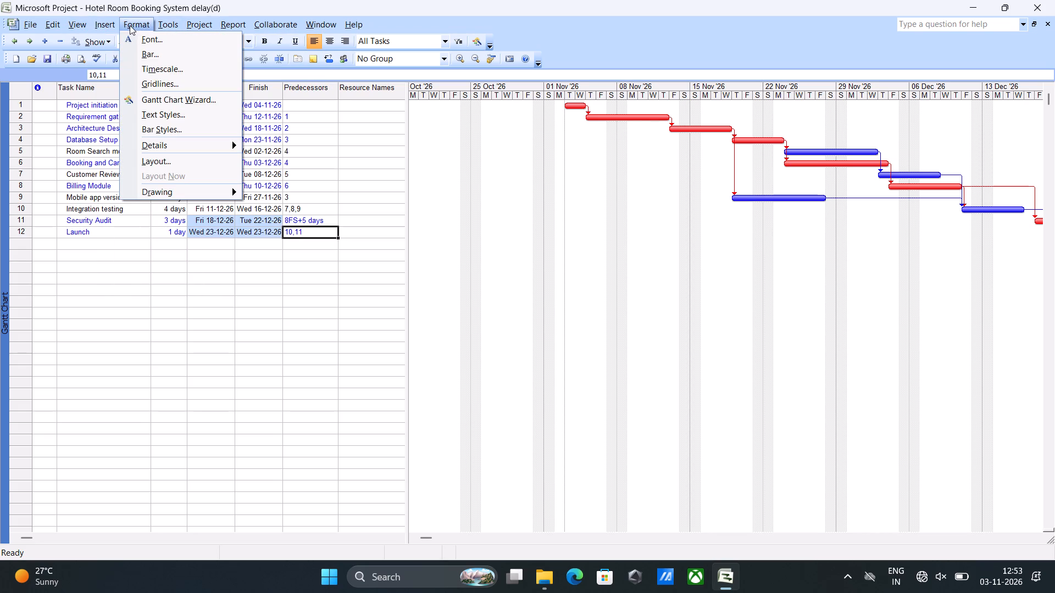
click(179, 102)
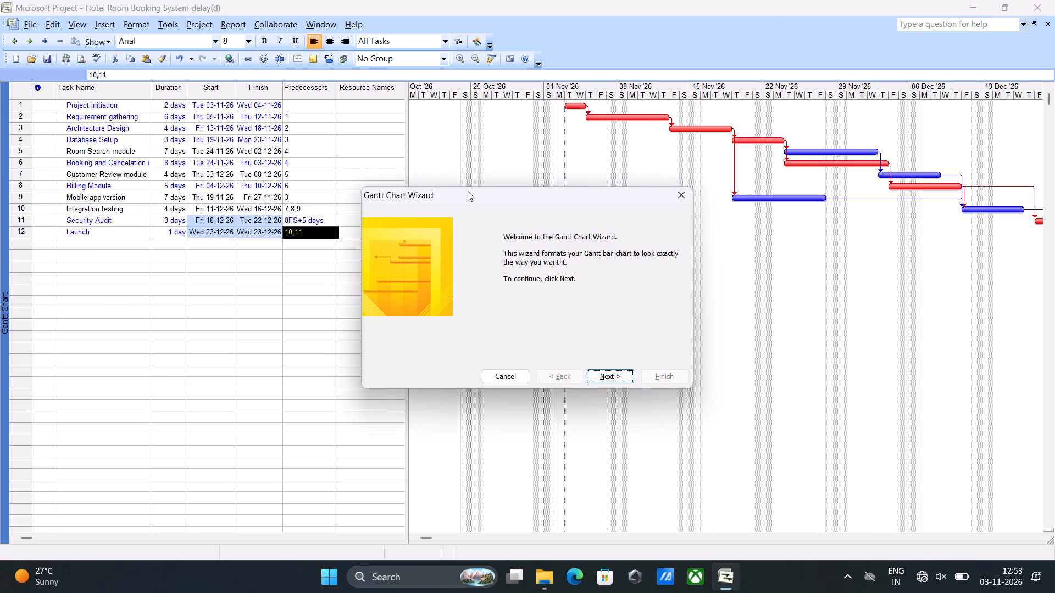
click(613, 378)
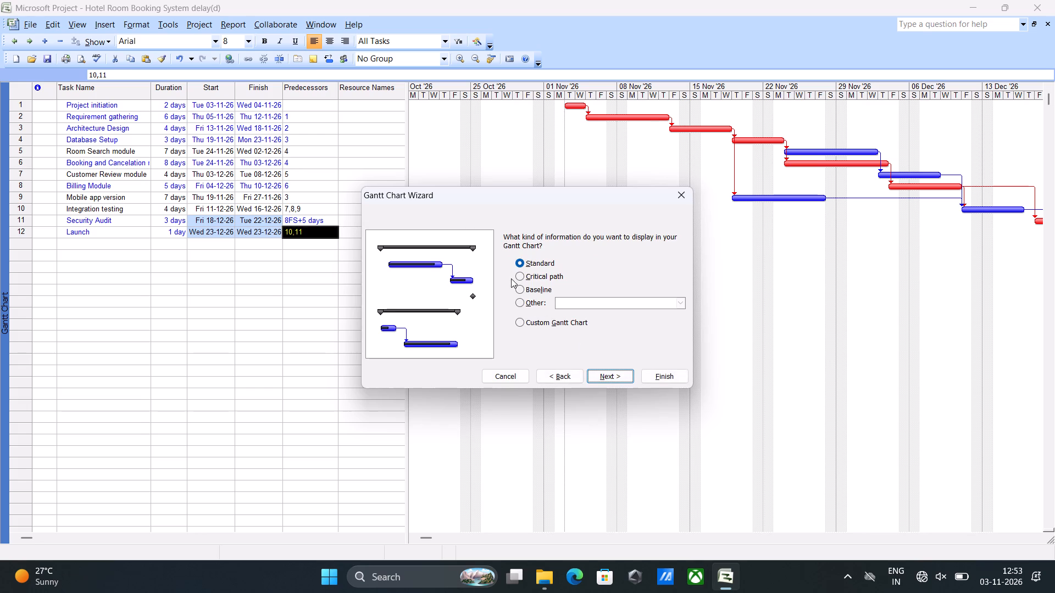
click(519, 277)
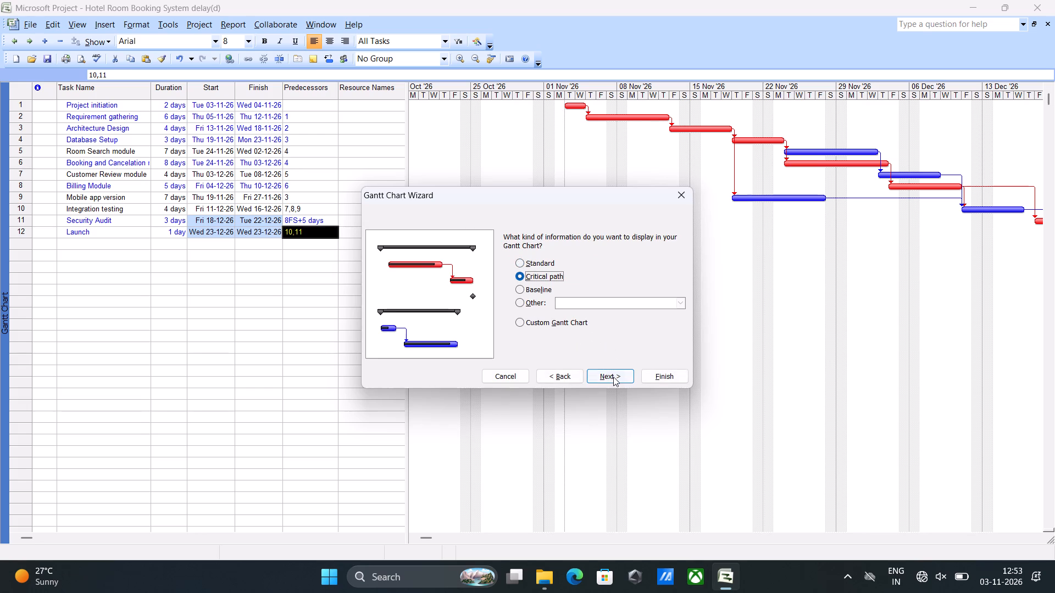
click(612, 378)
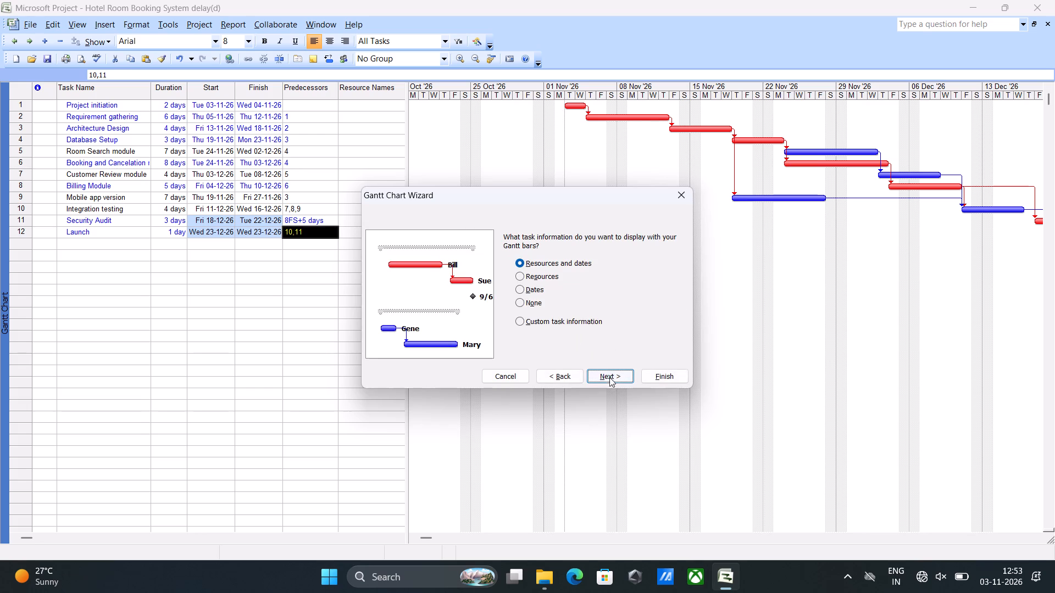
click(610, 379)
click(610, 379)
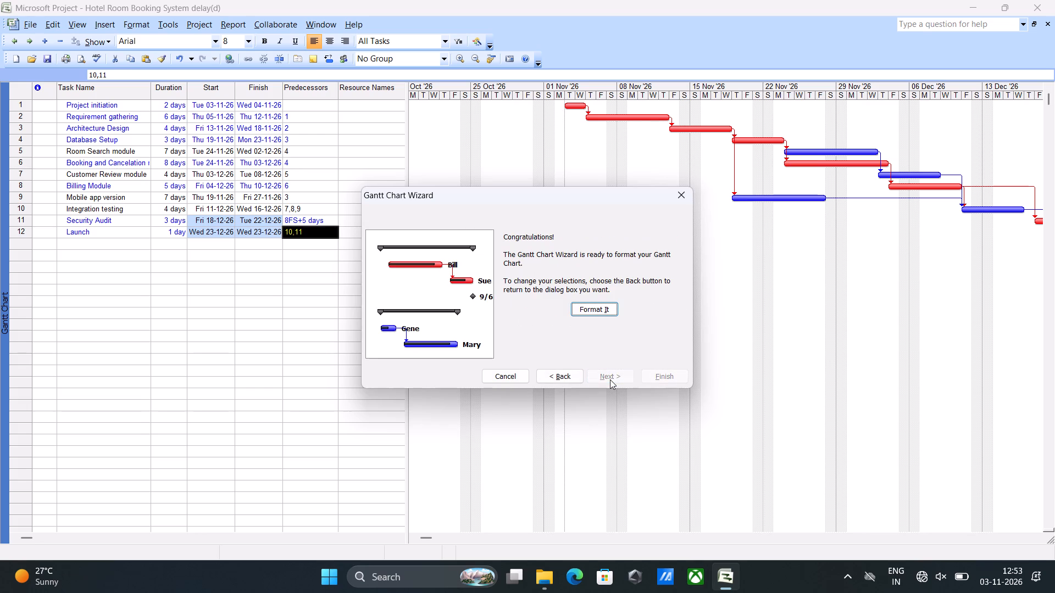
click(597, 307)
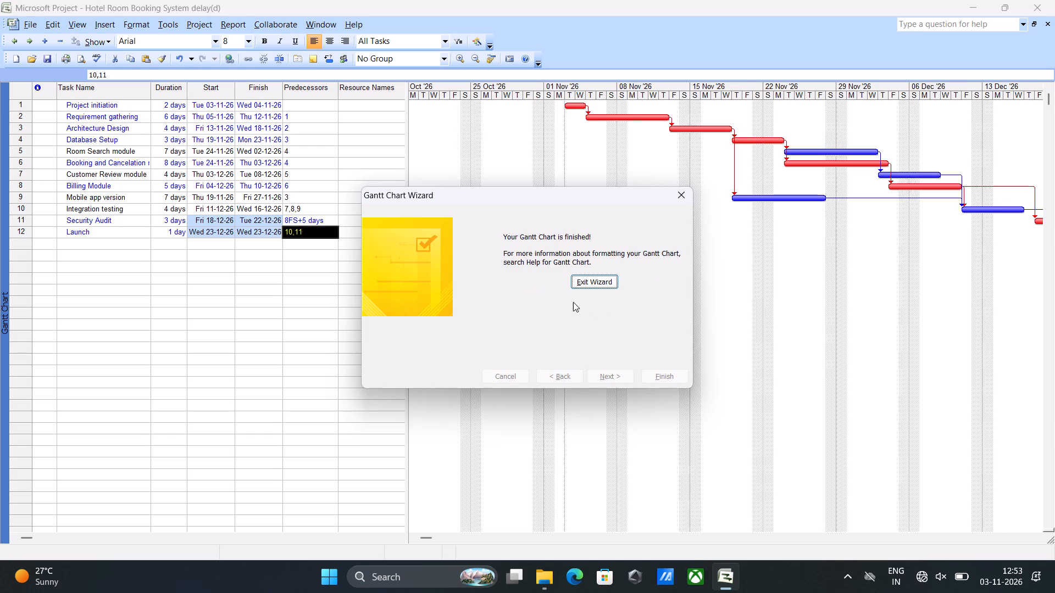
click(599, 281)
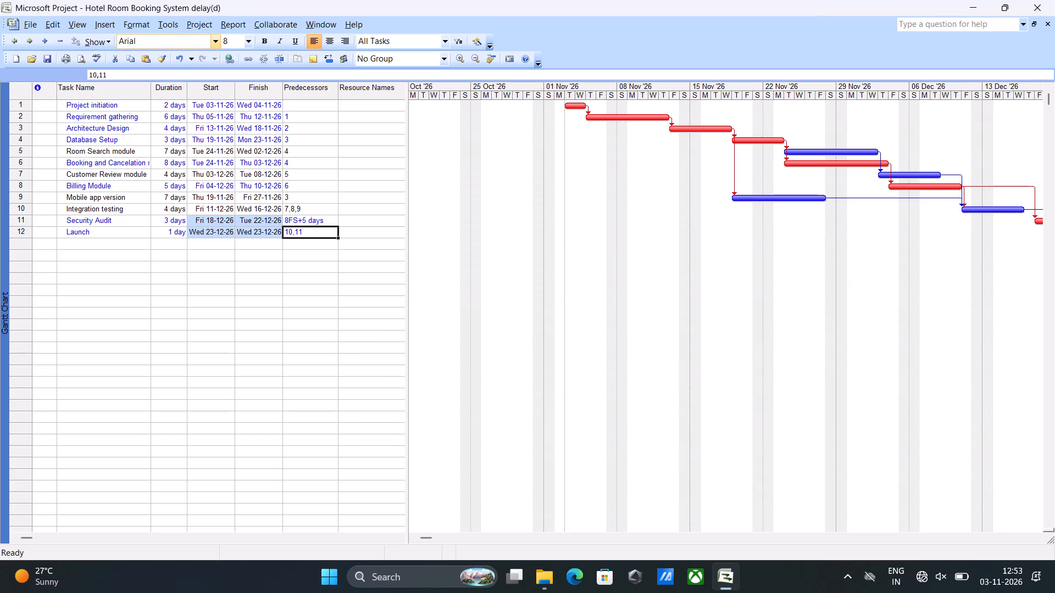
View the project statistics for the delay(d) copy to check its finish date and duration.
click(198, 24)
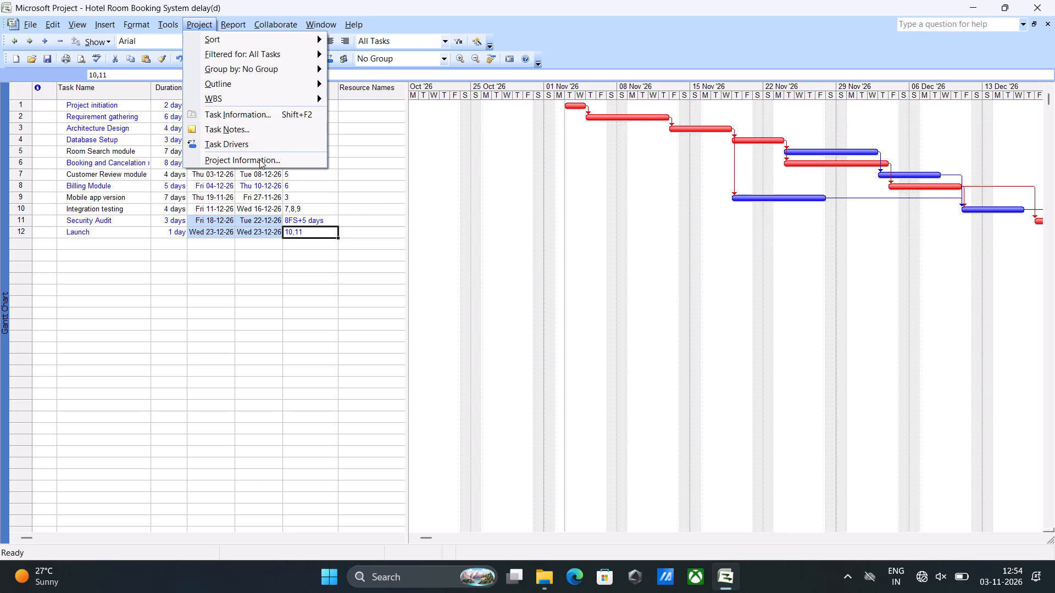
click(259, 160)
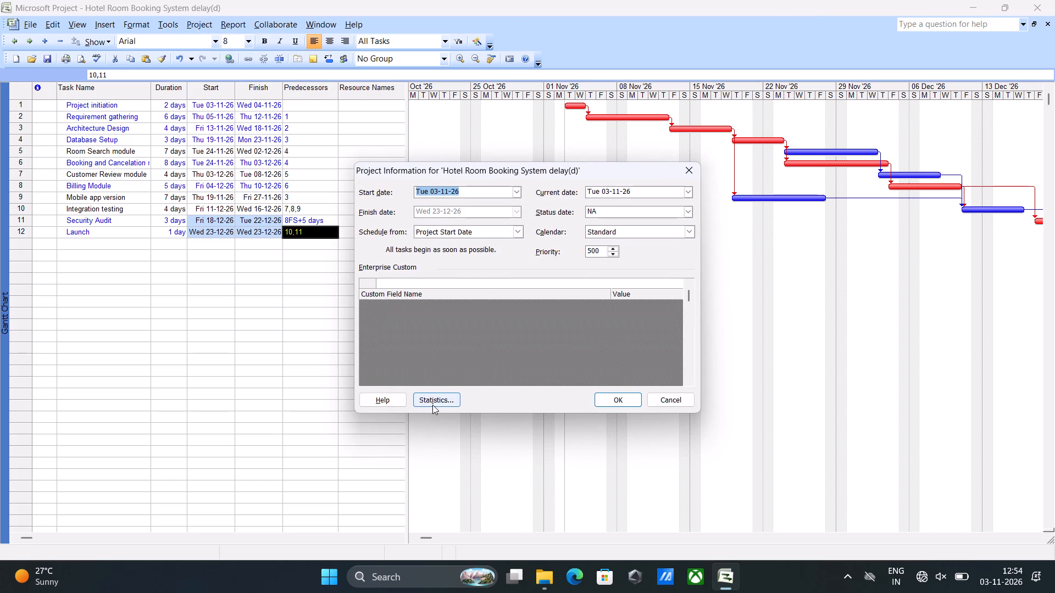
click(432, 405)
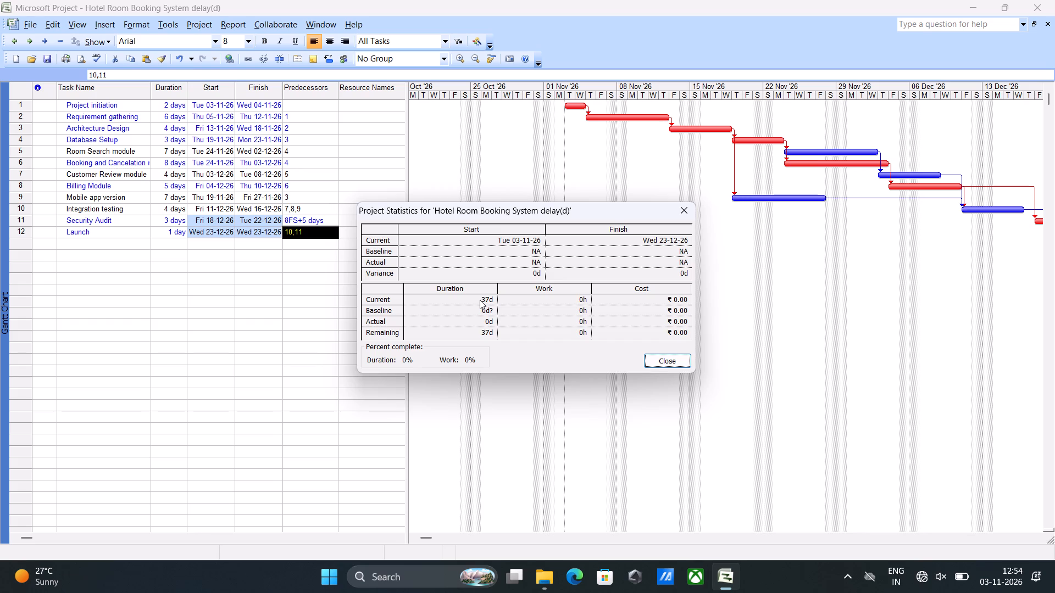
click(681, 212)
Close Microsoft Project, saving the changes to the Hotel Room Booking System delay(d) copy.
click(1048, 3)
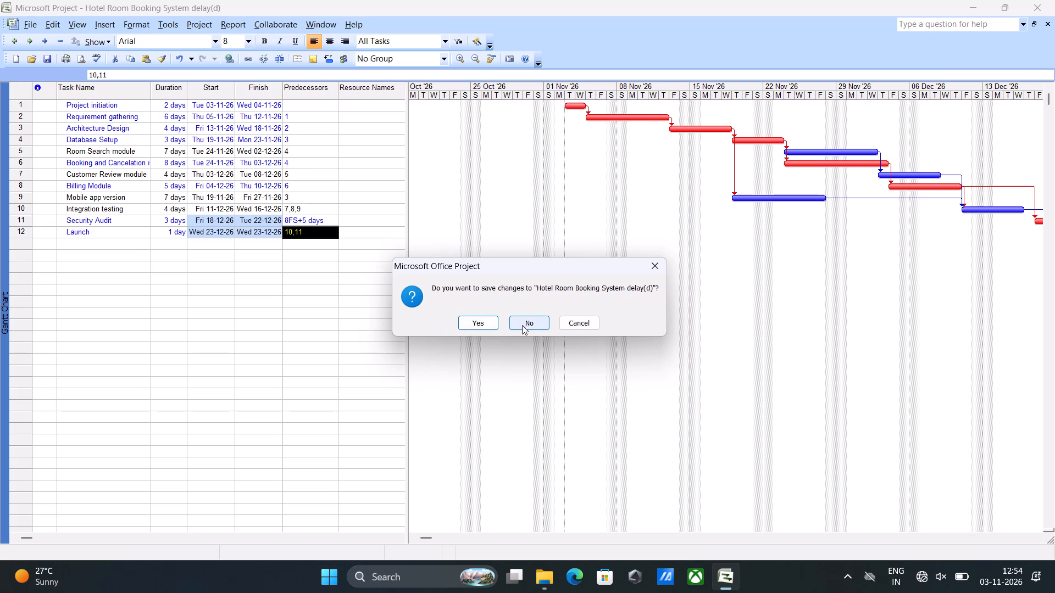
click(477, 325)
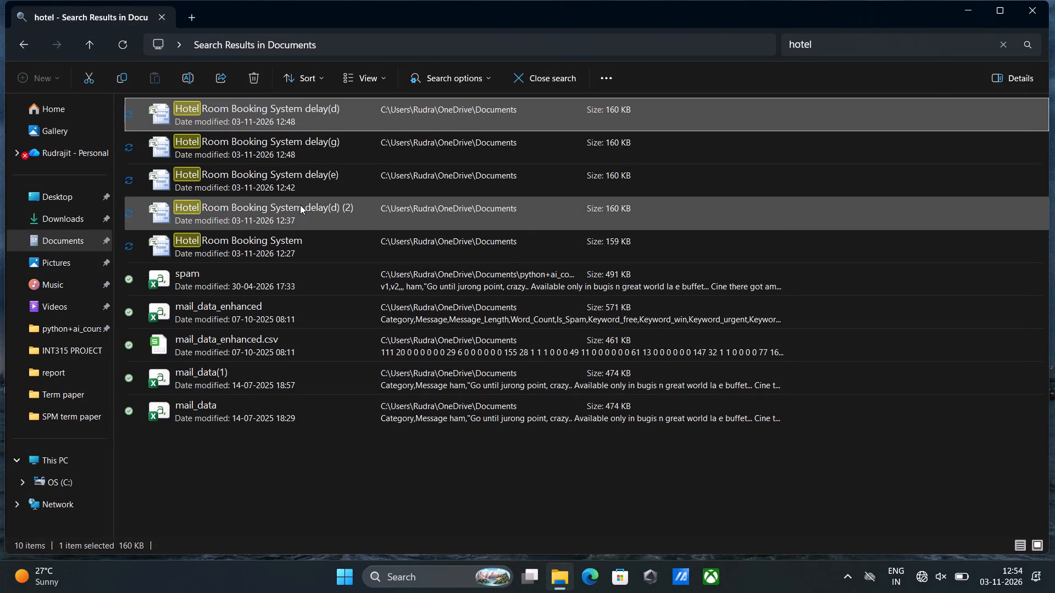
In File Explorer, rename the Hotel Room Booking System delay(d) file as Hotel Room Booking System delay(f).
right_click(312, 109)
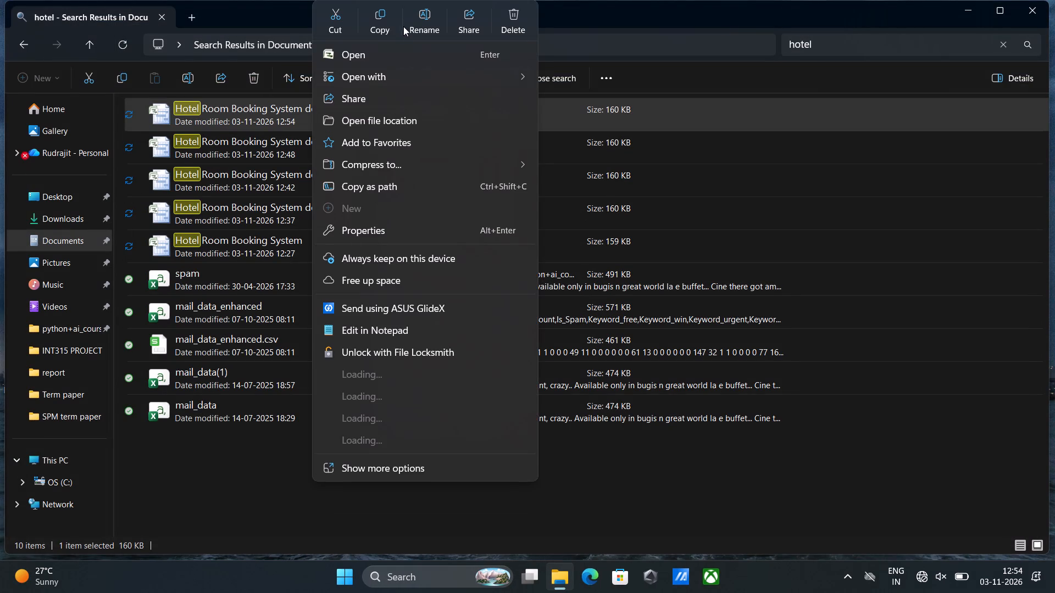
click(417, 28)
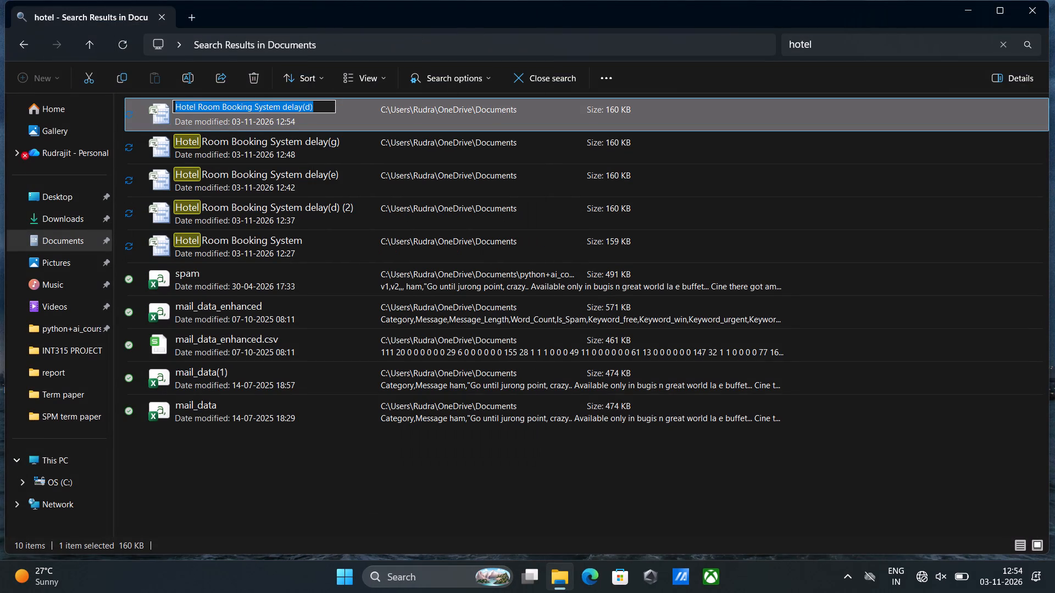
click(318, 105)
key(BackSpace)
key(BackSpace)
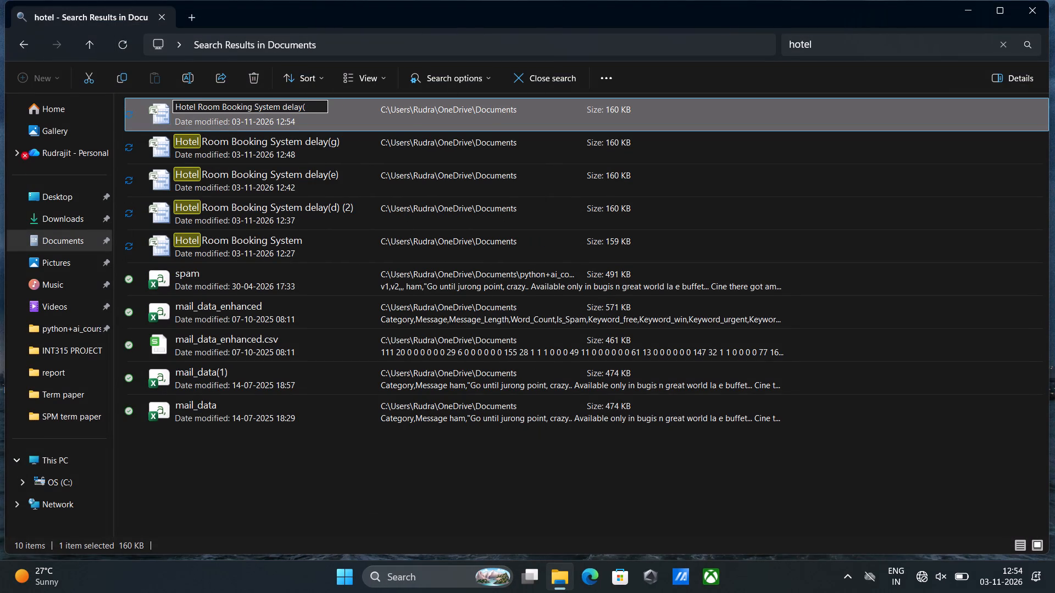
text(f))
key(Return)
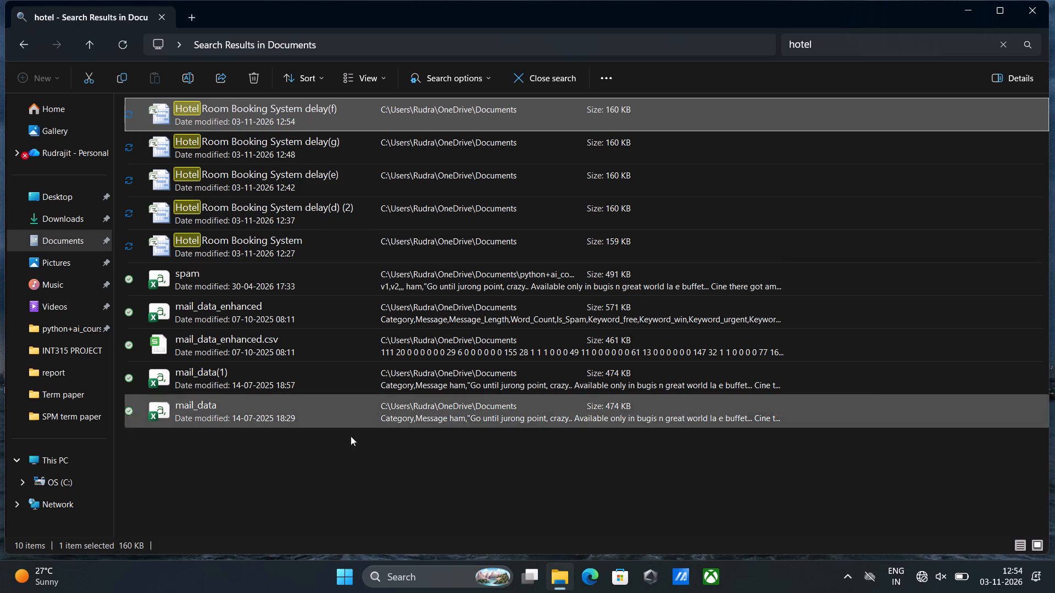
click(404, 462)
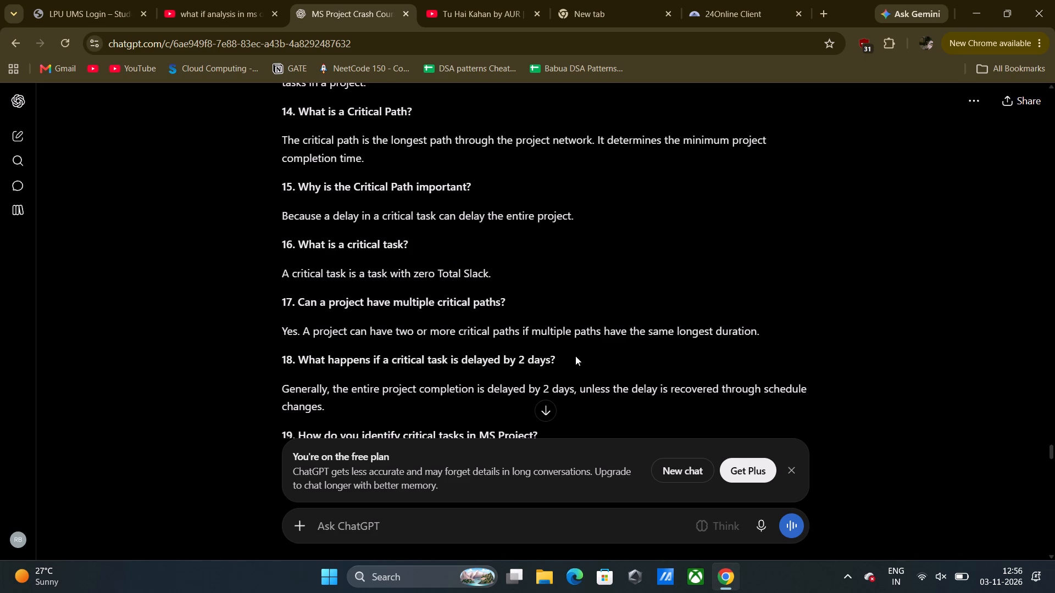
scroll(580, 363, down, 1)
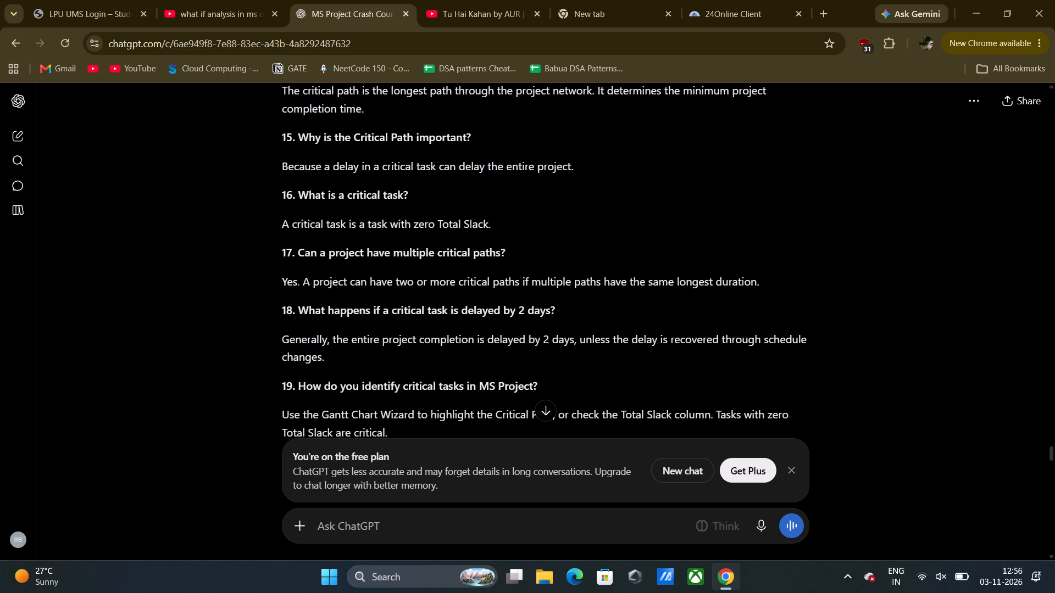
scroll(540, 344, down, 1)
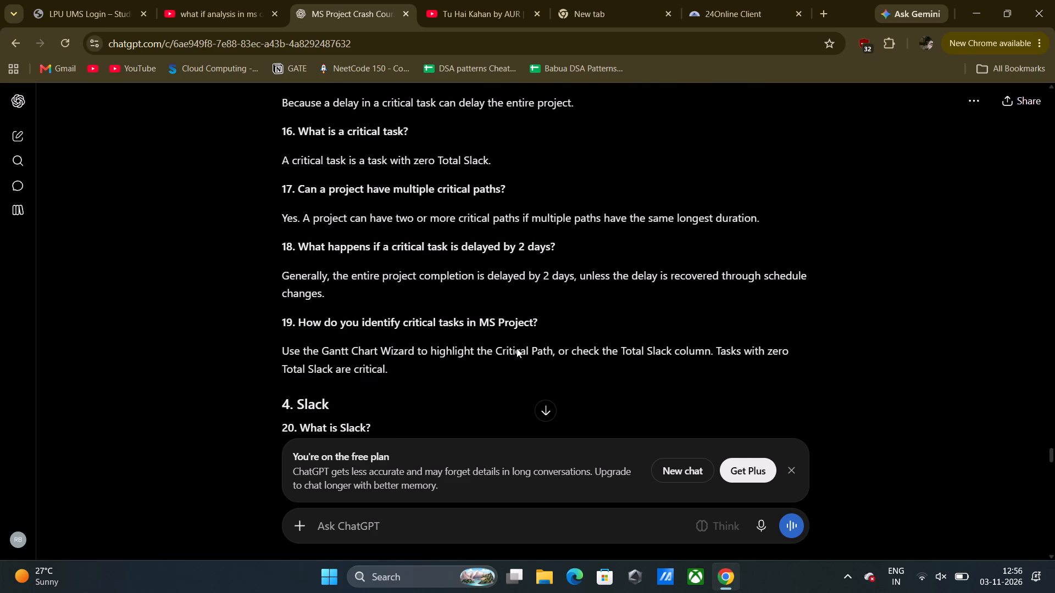
scroll(488, 372, down, 2)
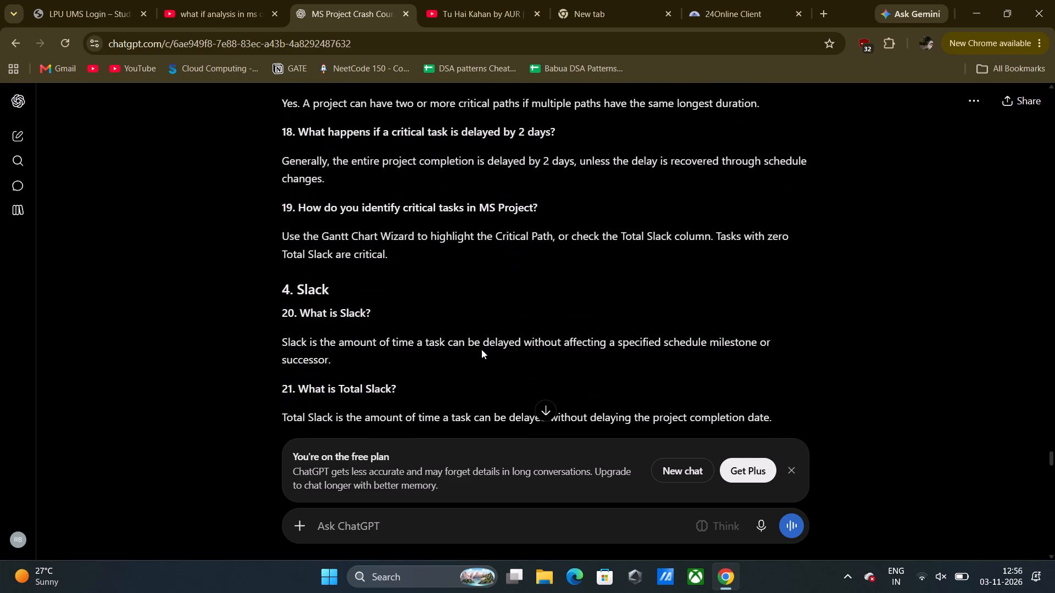
scroll(495, 372, down, 1)
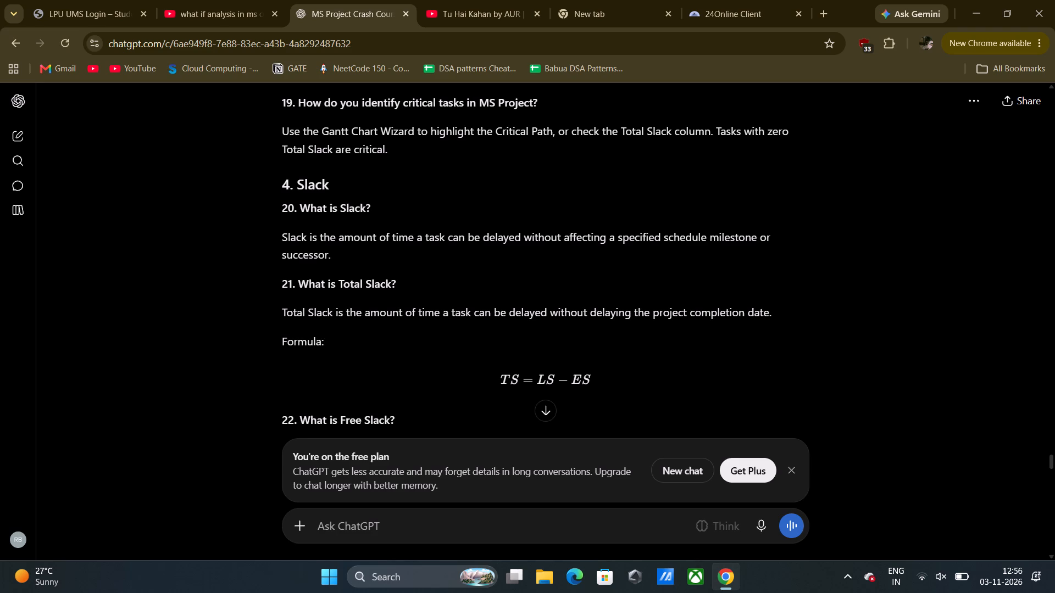
scroll(462, 342, down, 1)
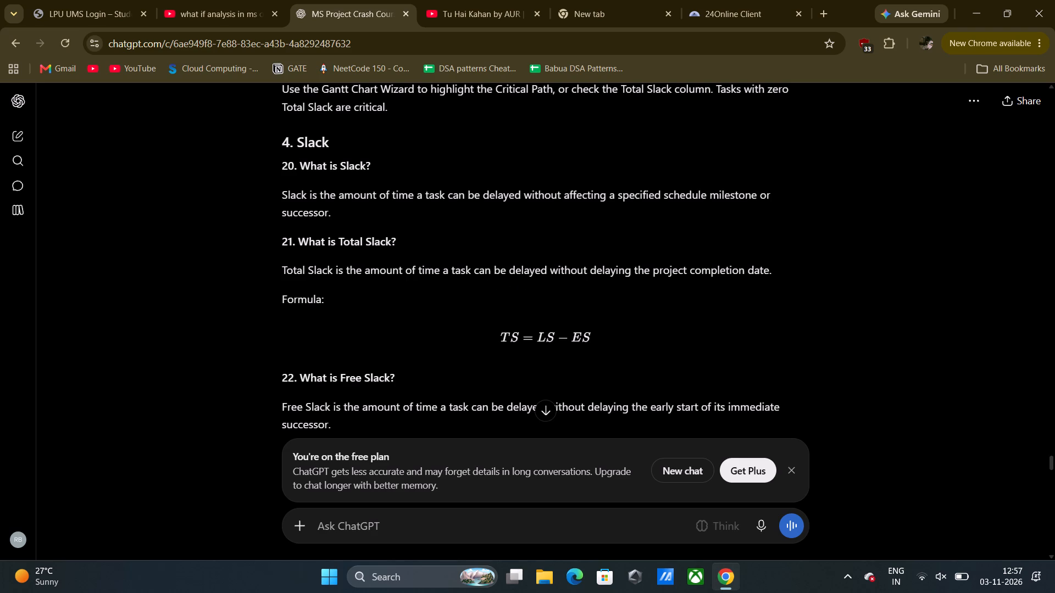
scroll(541, 338, down, 2)
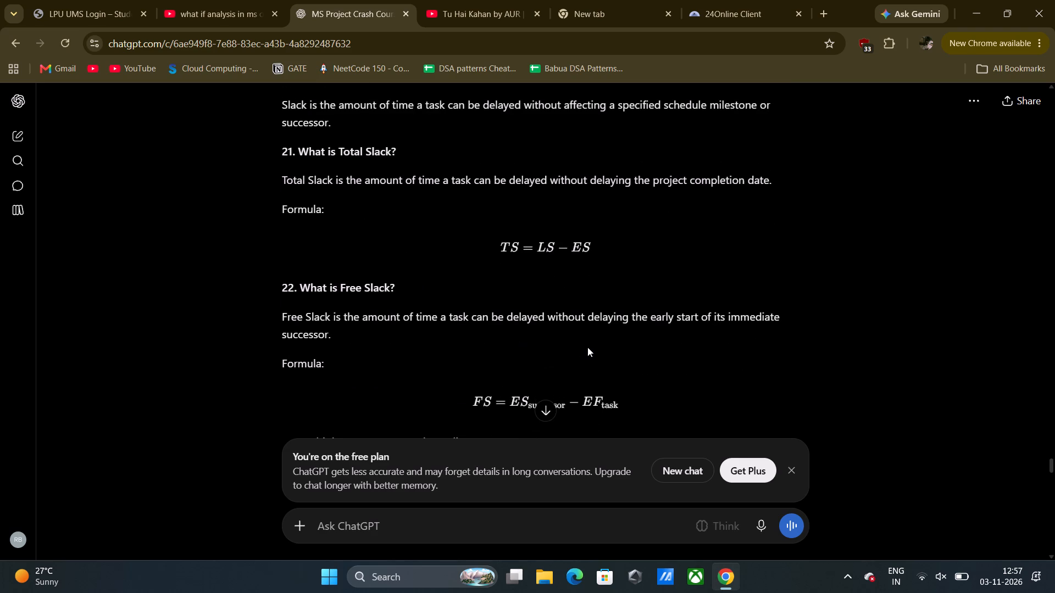
scroll(493, 355, down, 1)
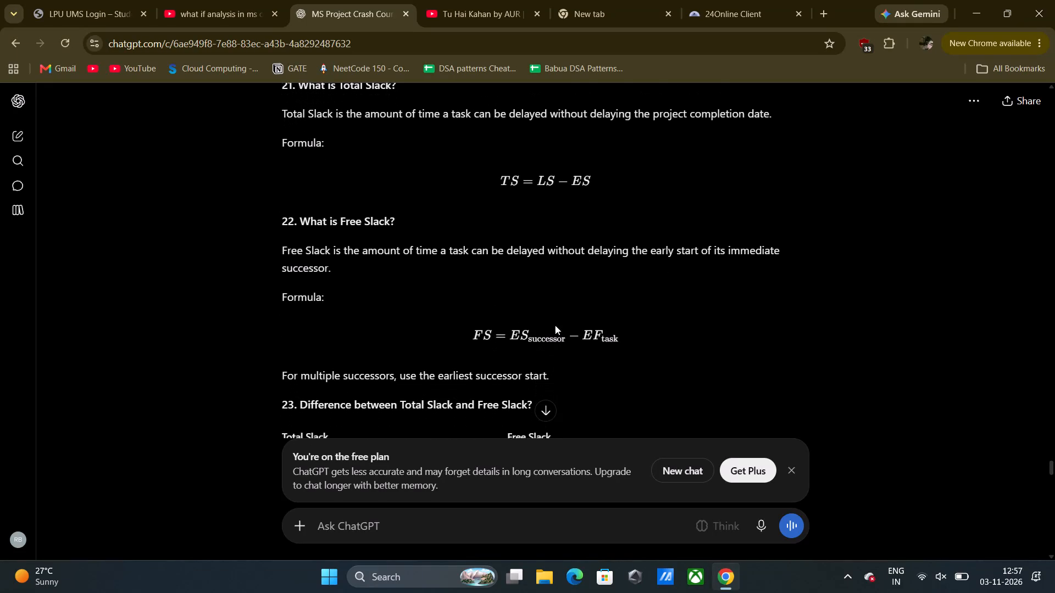
scroll(498, 309, down, 1)
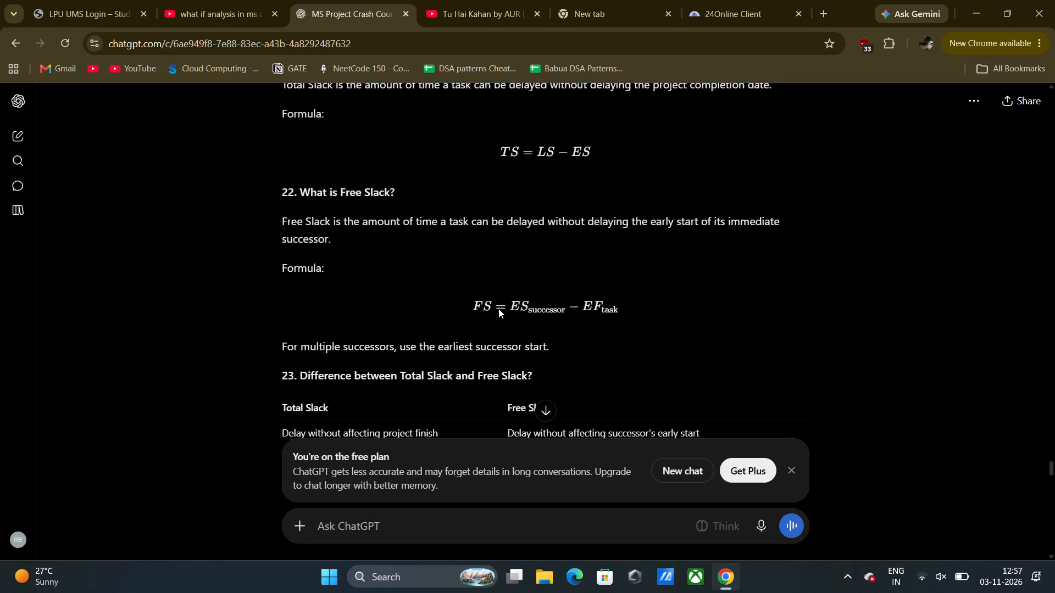
scroll(485, 334, down, 1)
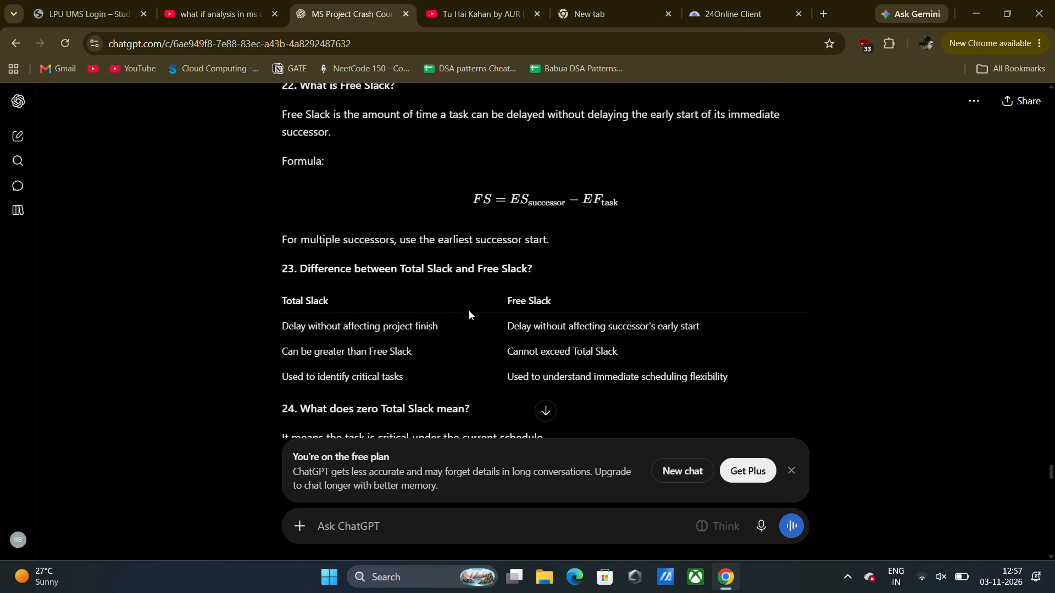
scroll(636, 242, up, 1)
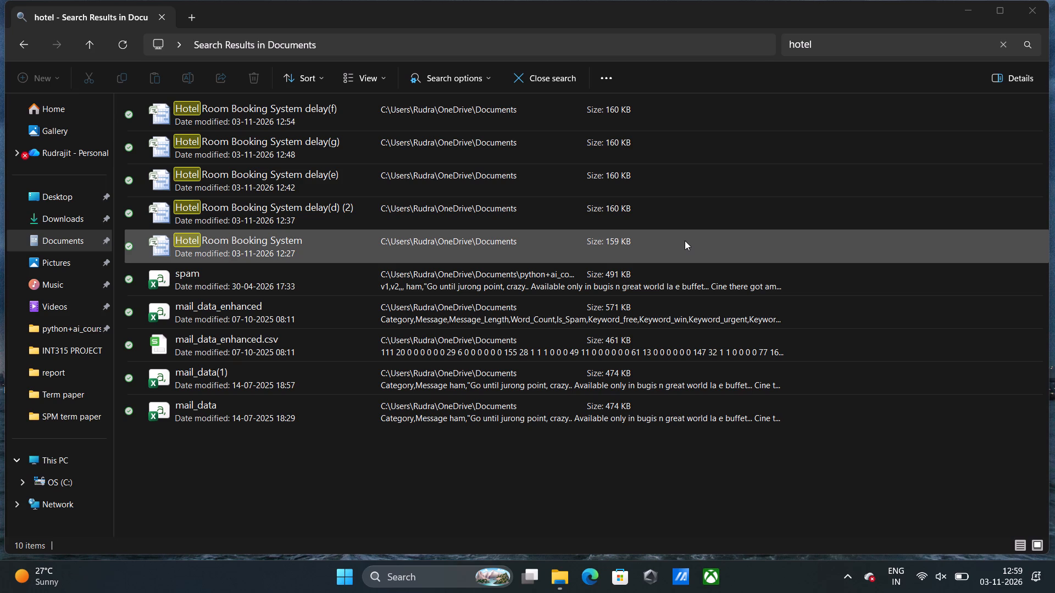
double_click(342, 239)
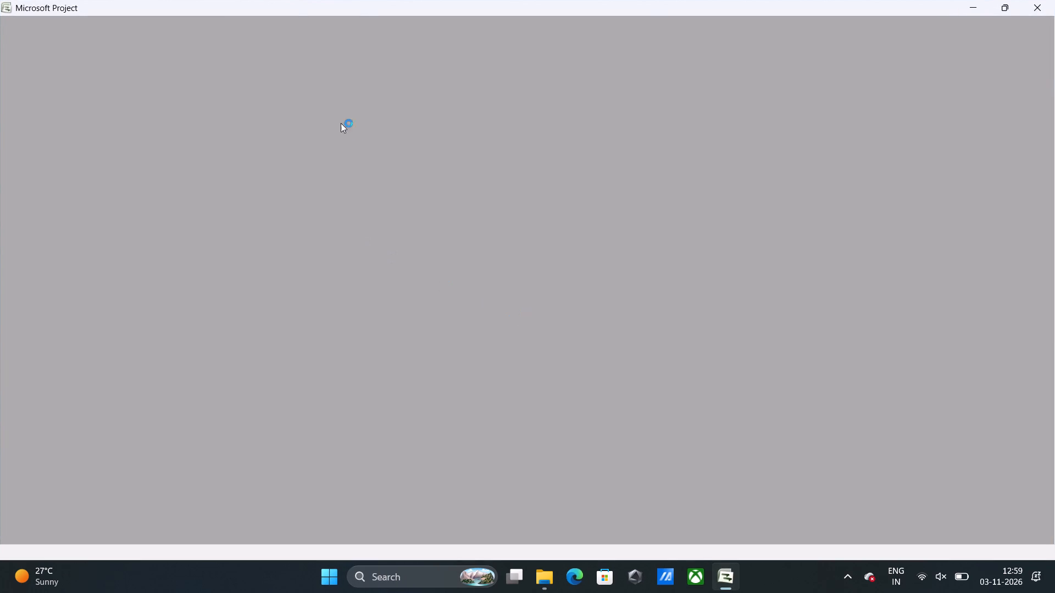
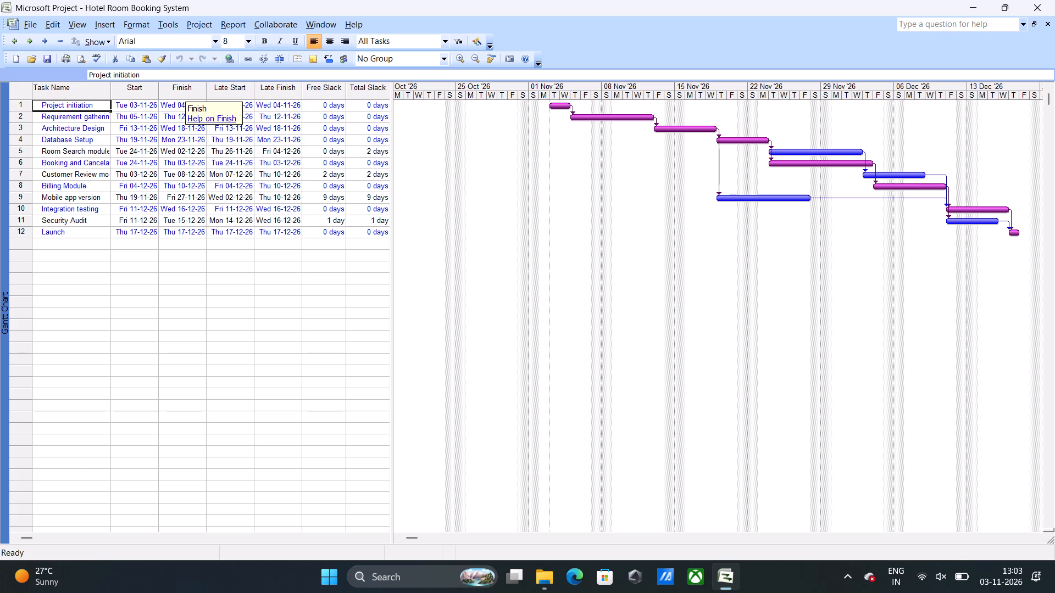
Close the Hotel Room Booking System project along with Microsoft Project, and close the File Explorer search results window.
click(1054, 0)
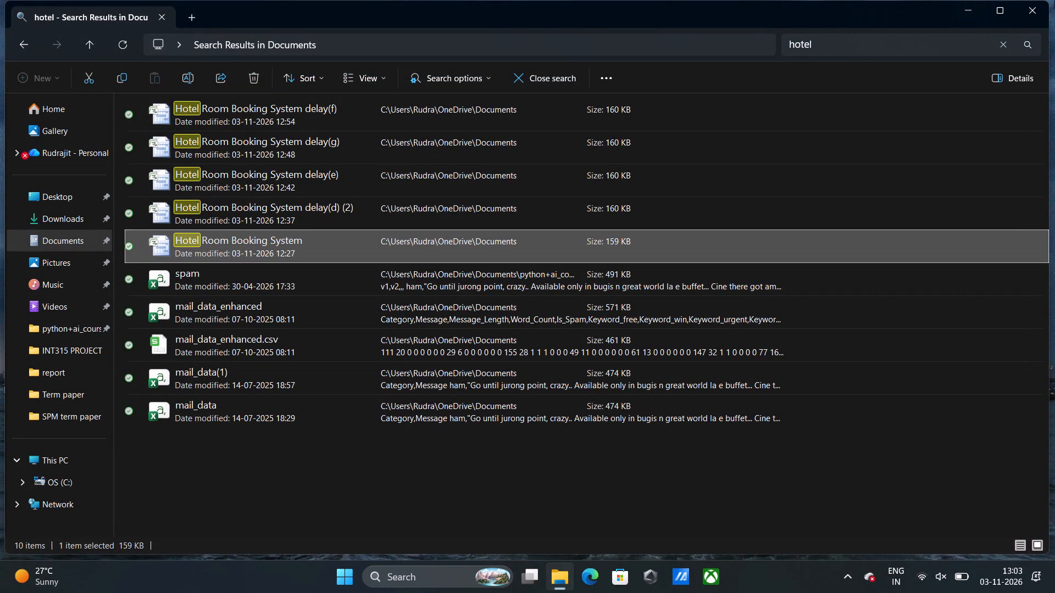
click(1034, 9)
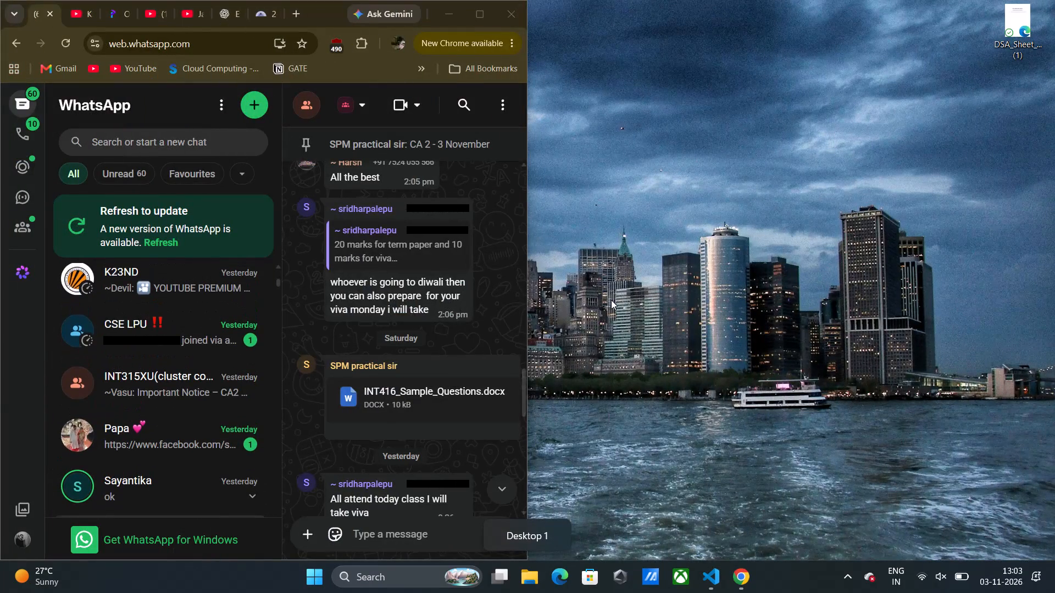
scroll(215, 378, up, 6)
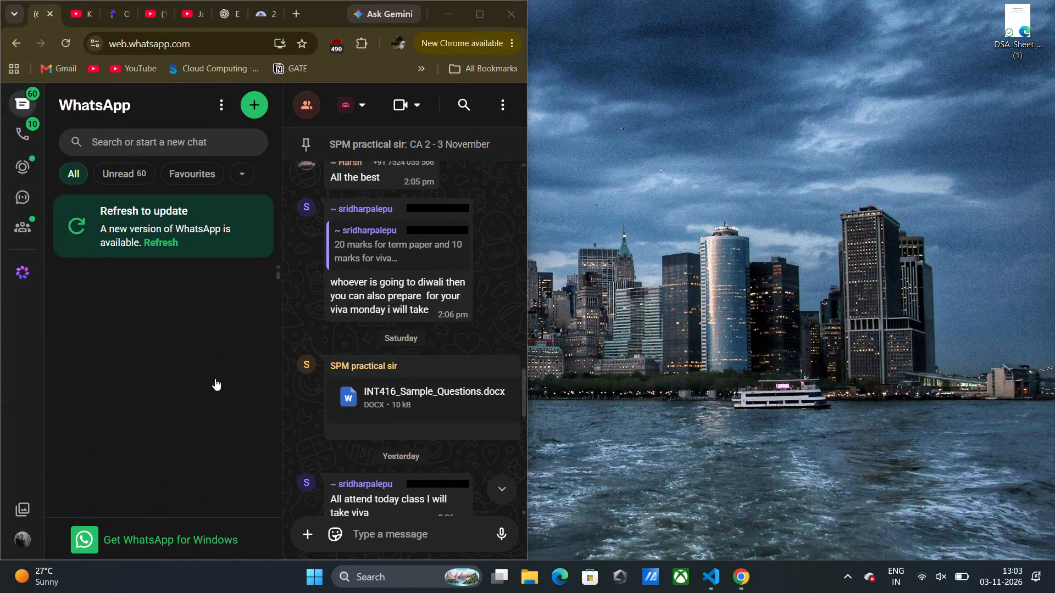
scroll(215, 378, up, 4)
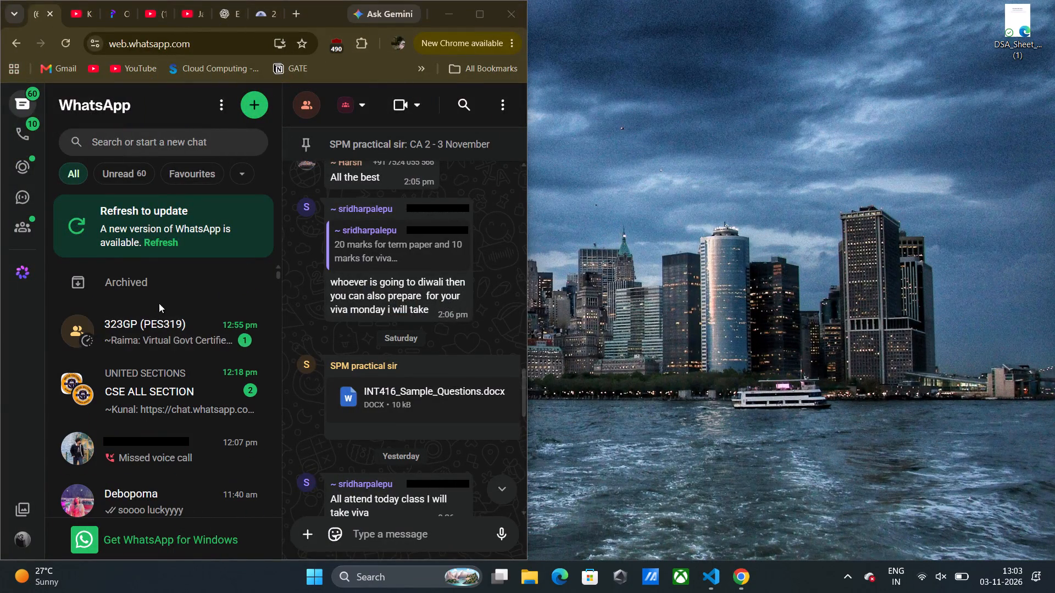